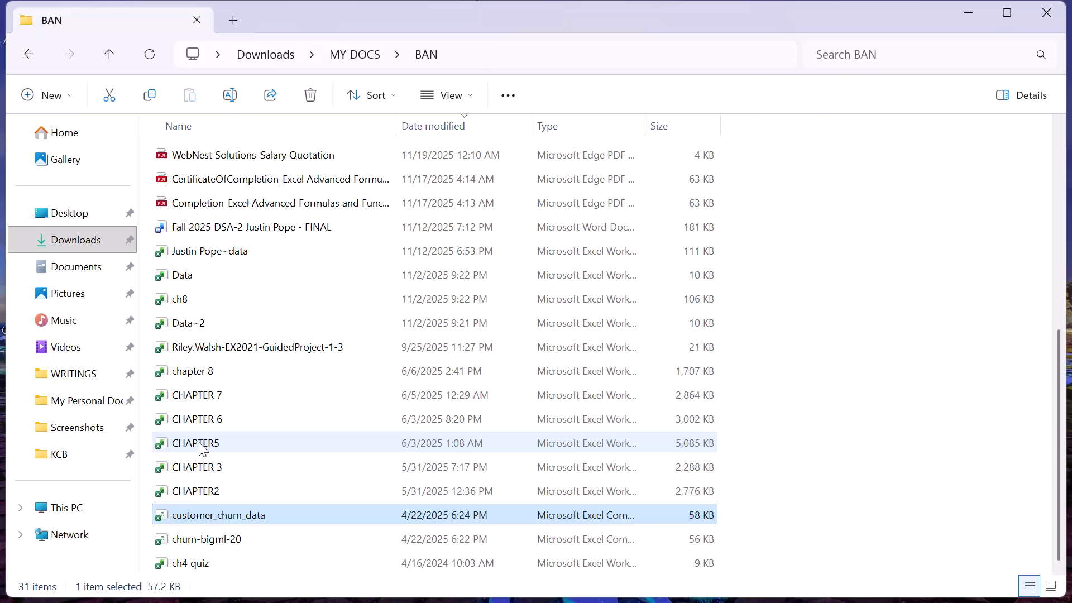
# Close the open customer_churn_data workbook without saving its changes.
pyautogui.doubleClick(192, 368)
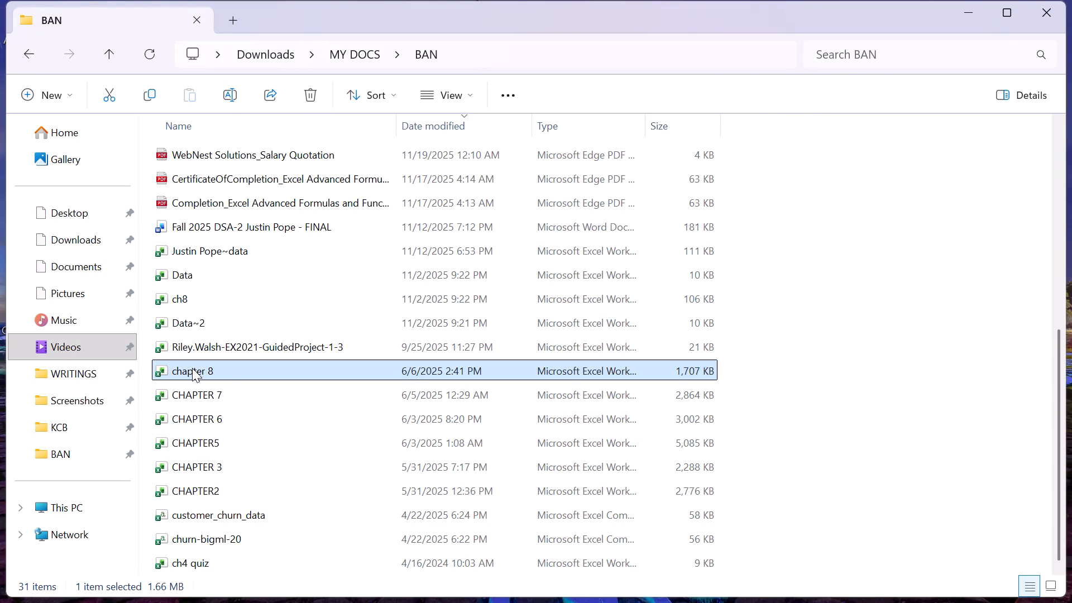
pyautogui.click(702, 580)
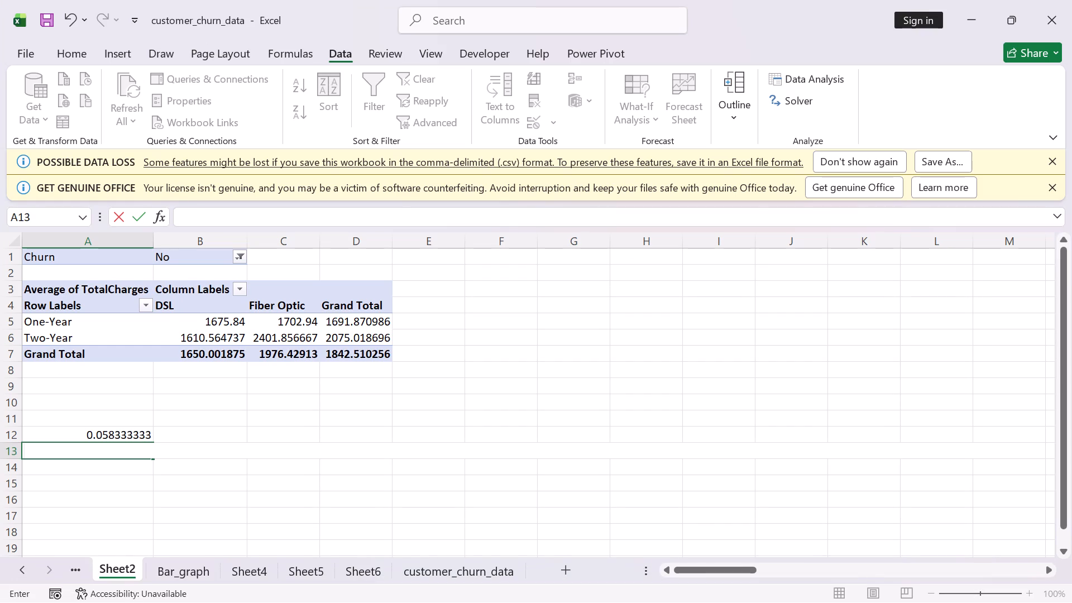
pyautogui.click(1045, 19)
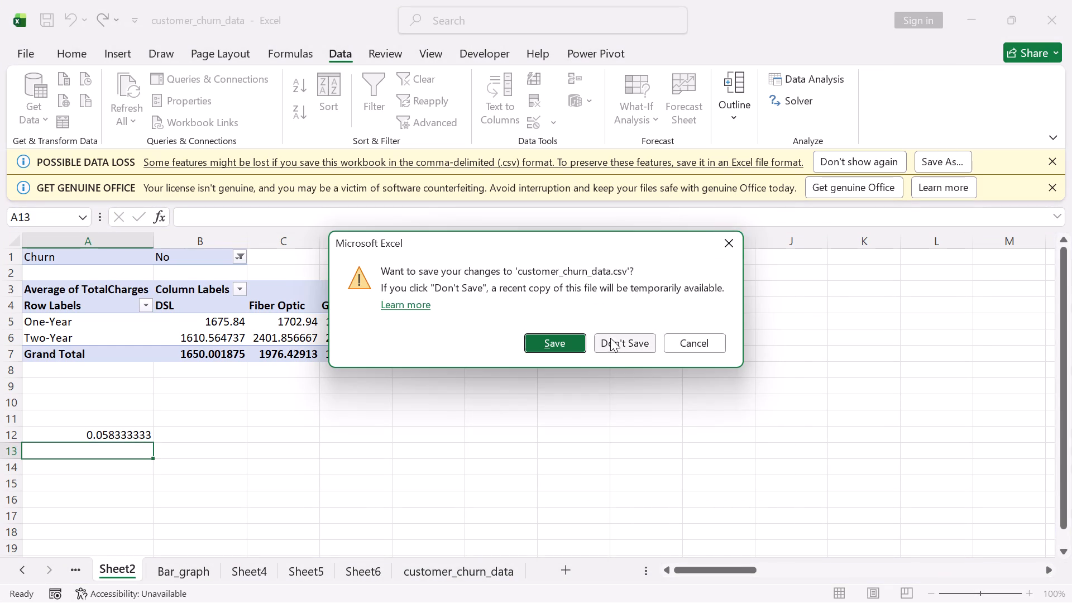
pyautogui.click(614, 343)
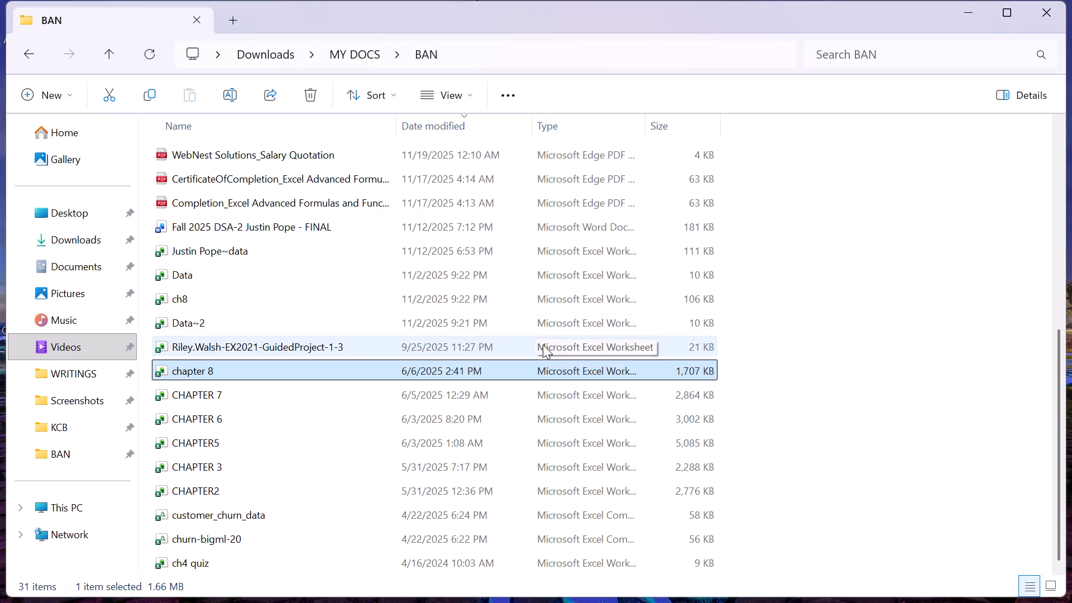
# Open the chapter 8 workbook from the BAN folder, review Sheet3 and Sheet1, and close it.
pyautogui.doubleClick(206, 368)
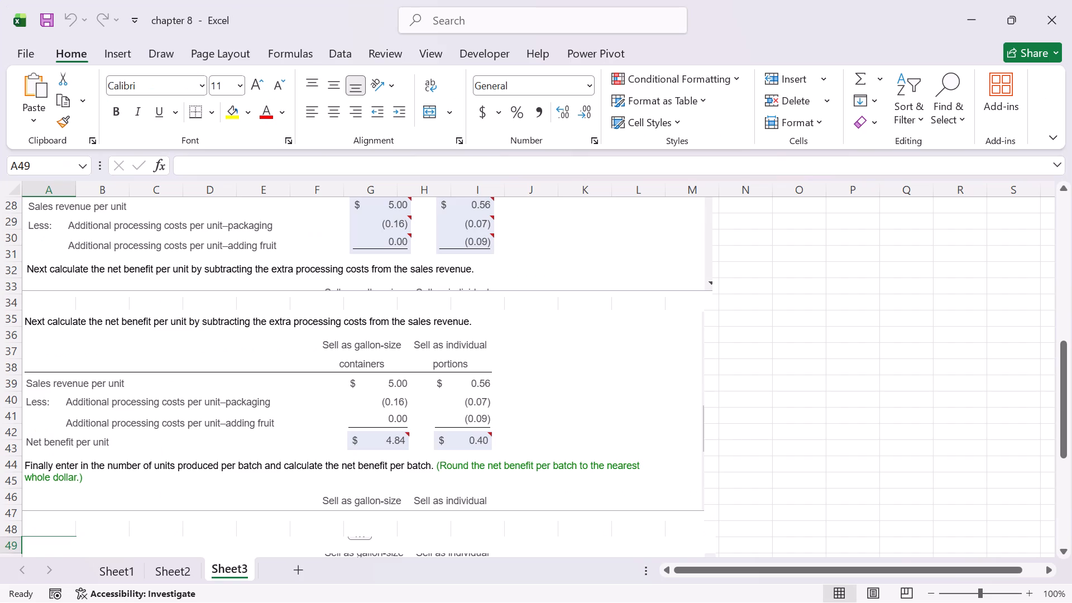
pyautogui.scroll(-3, 484, 335)
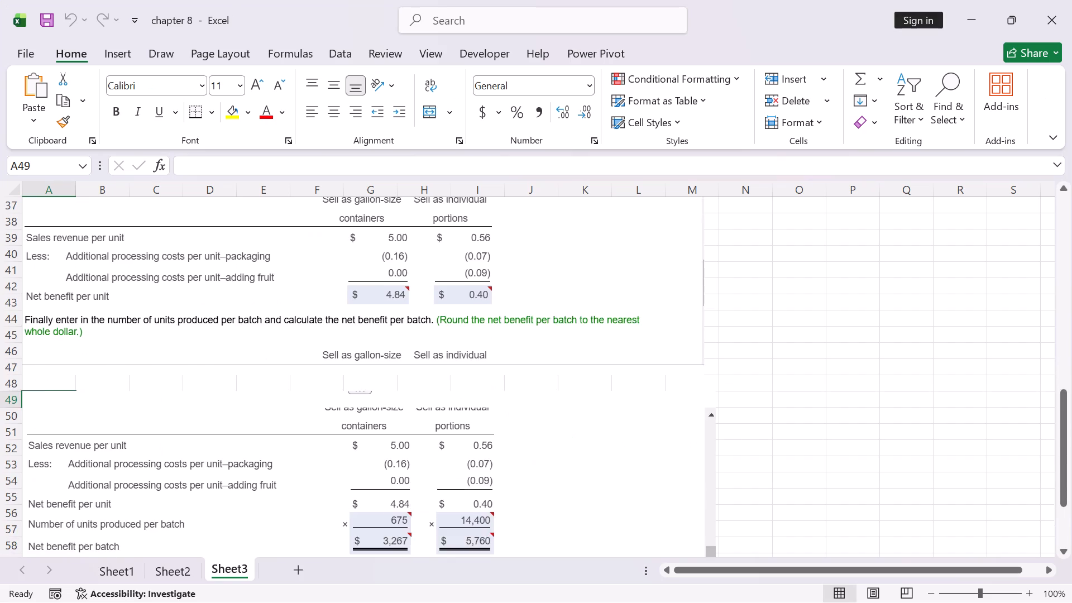
pyautogui.scroll(-5, 484, 335)
pyautogui.click(116, 576)
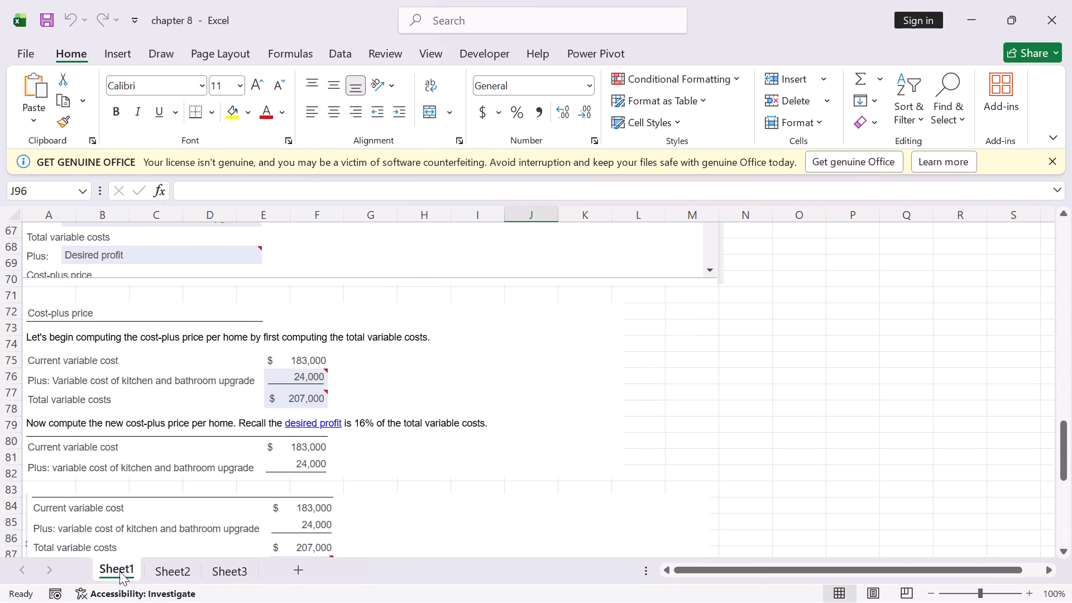
pyautogui.click(1052, 25)
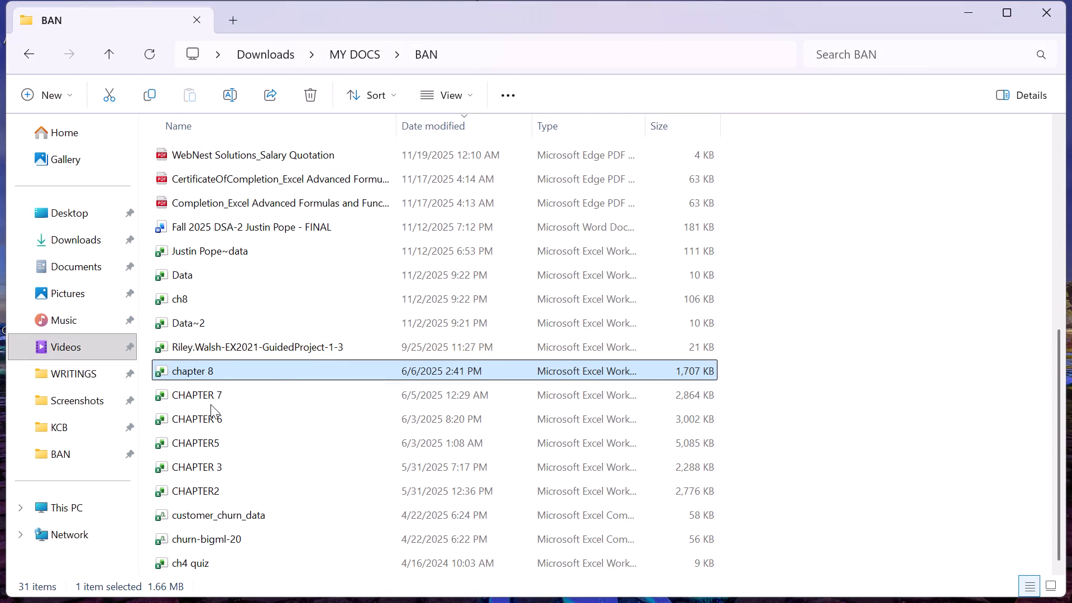
# Open the CHAPTER 7 workbook, review the worked solutions on its numbered sheets and quiz sheets, and close it.
pyautogui.doubleClick(208, 398)
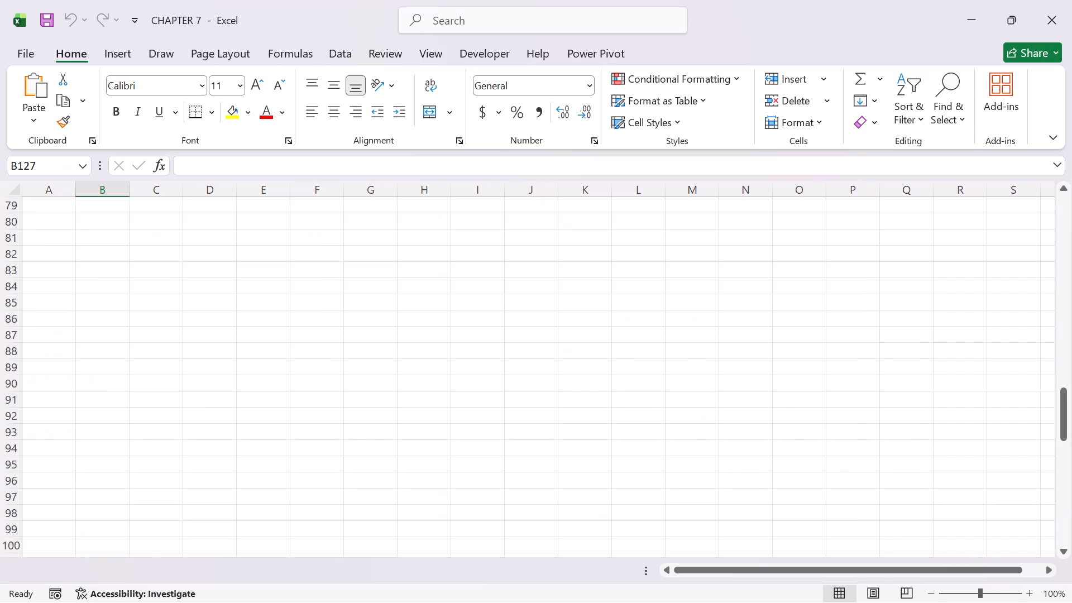
pyautogui.scroll(-3, 496, 378)
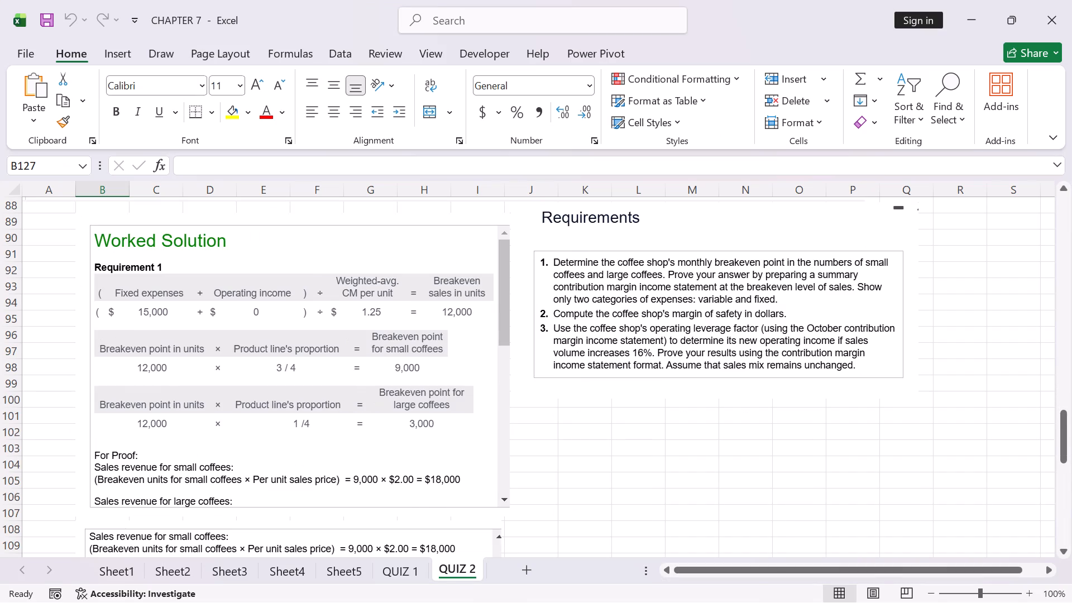
pyautogui.scroll(-6, 522, 400)
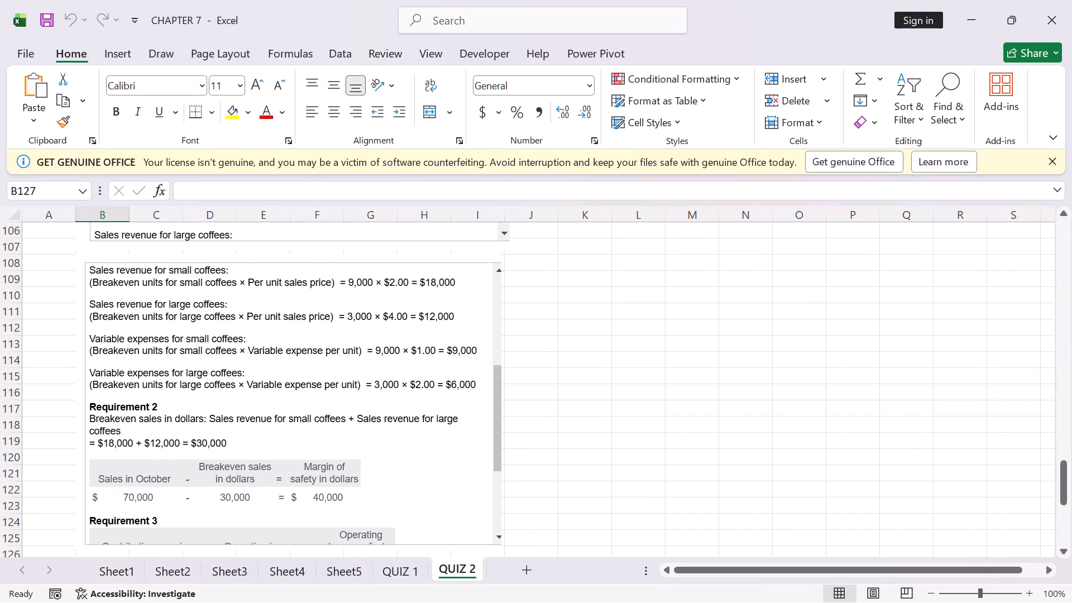
pyautogui.click(98, 577)
pyautogui.click(184, 567)
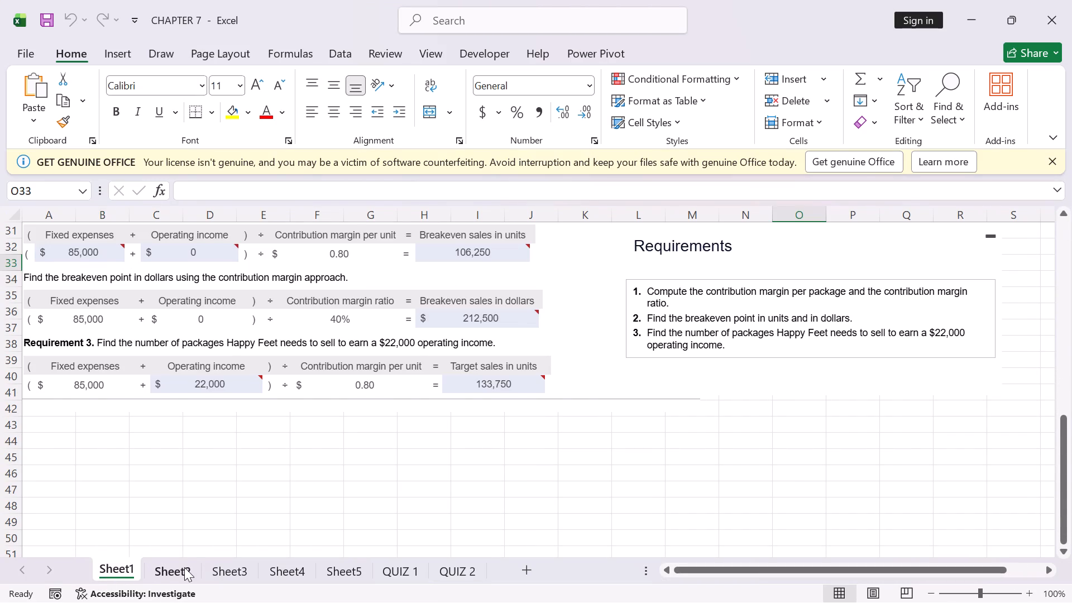
pyautogui.tripleClick(26, 568)
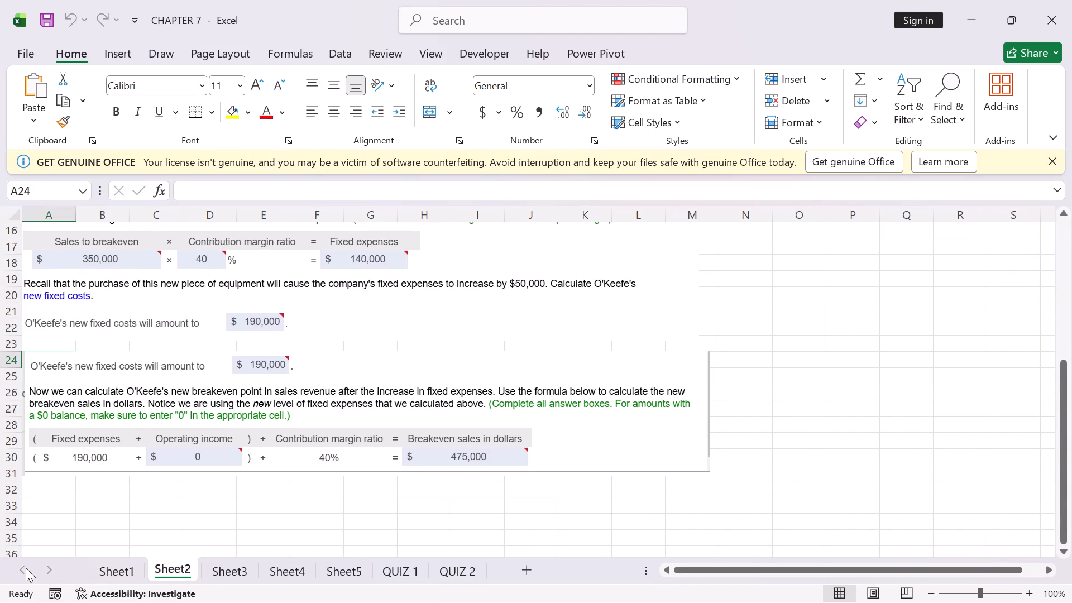
pyautogui.click(292, 581)
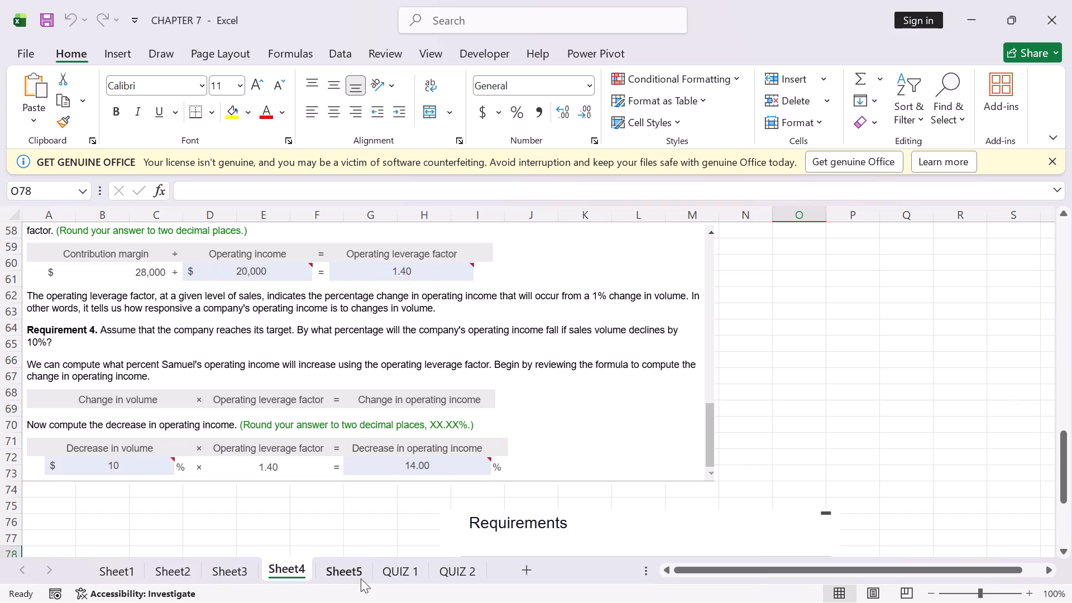
pyautogui.click(382, 576)
pyautogui.click(467, 580)
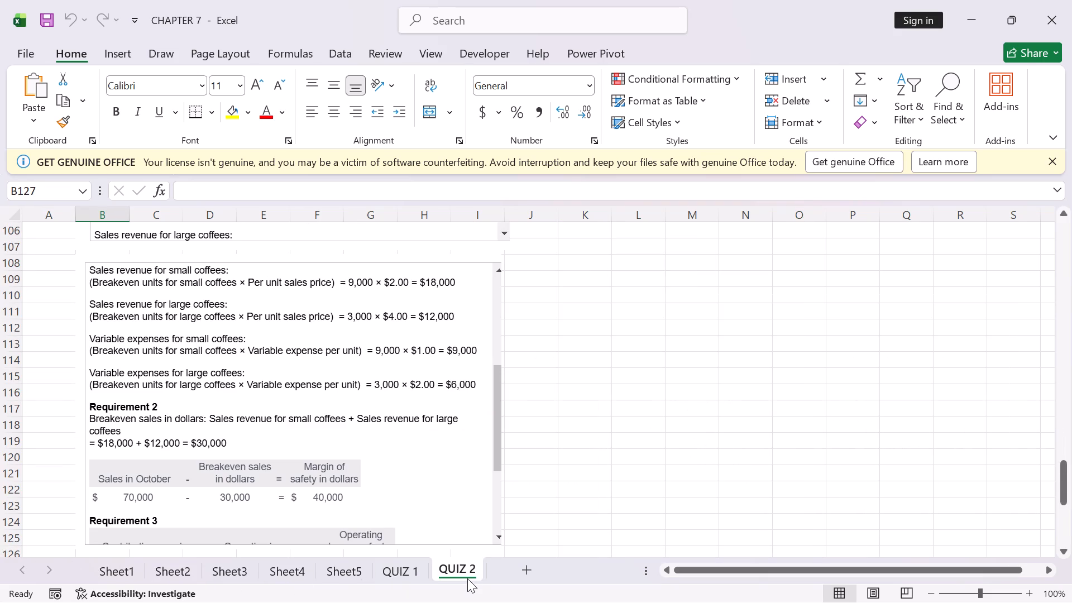
pyautogui.click(1054, 25)
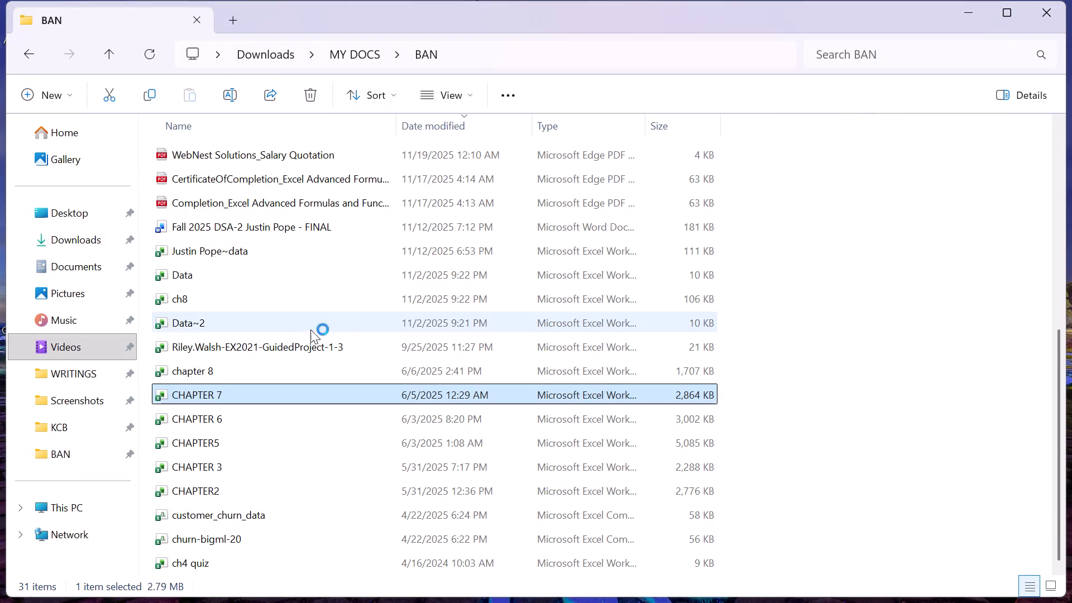
# Open the EX2021-GuidedProject-1-3 workbook and inspect its Inventory sheet down to the Current Inventory Value at Cost formula.
pyautogui.doubleClick(219, 342)
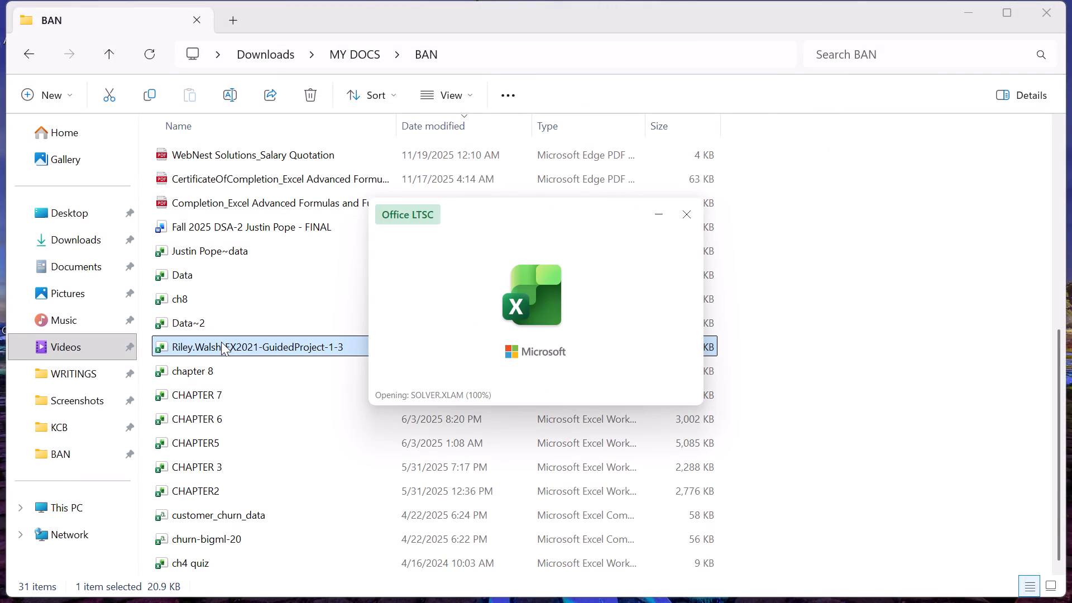
pyautogui.scroll(-3, 334, 341)
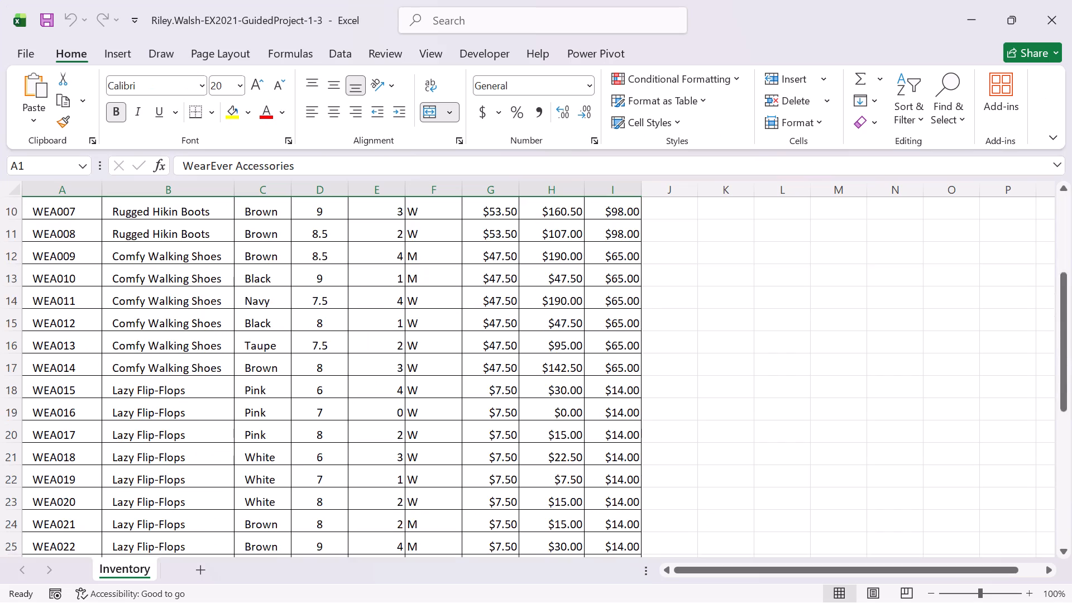
pyautogui.scroll(-8, 332, 348)
pyautogui.click(412, 359)
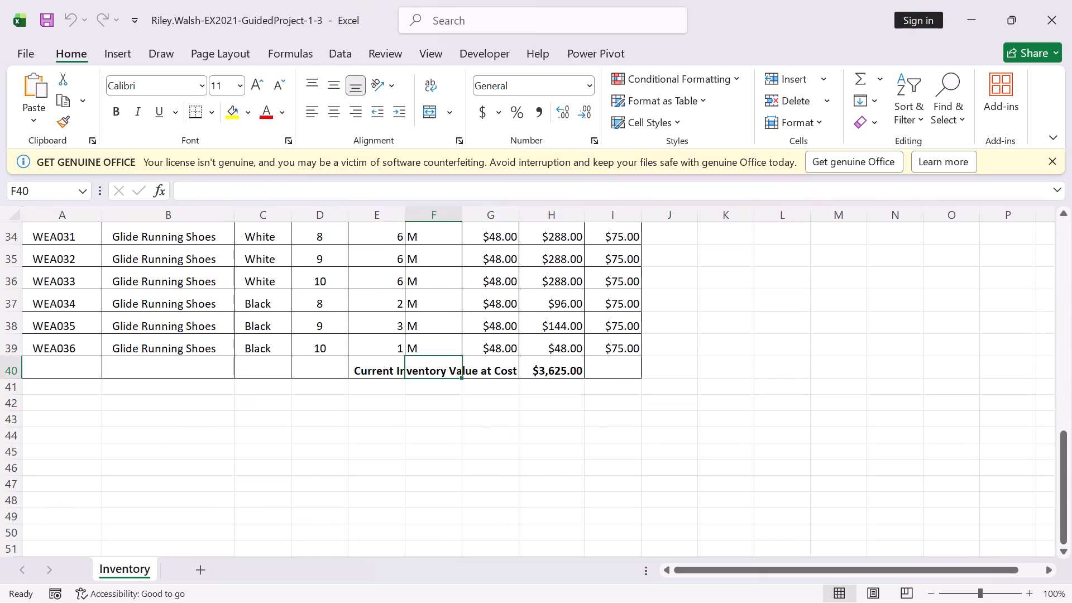
pyautogui.click(541, 377)
pyautogui.scroll(14, 542, 377)
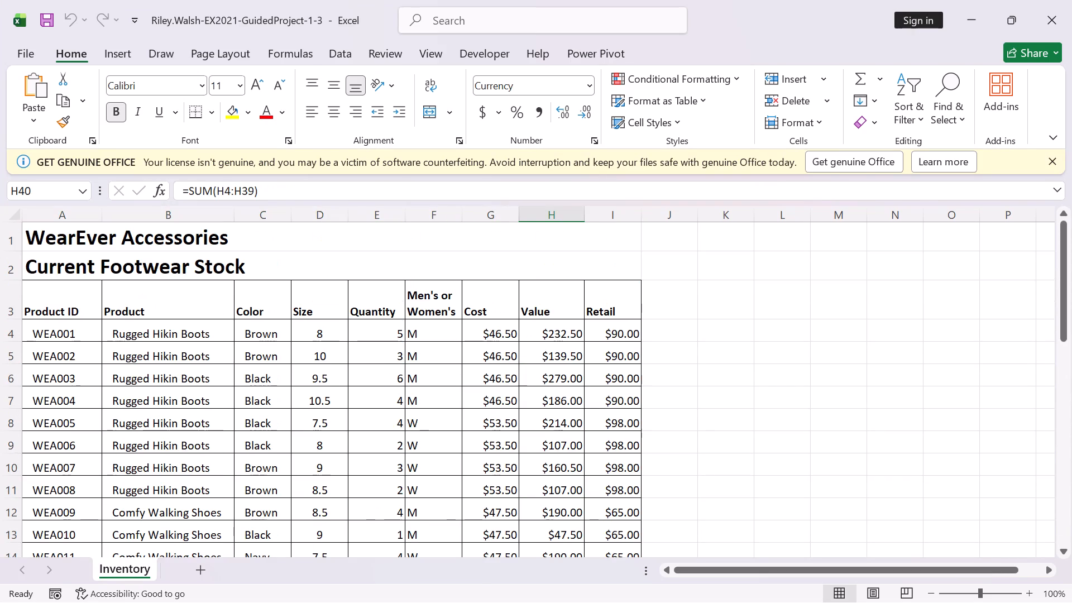
# Examine the product, gender, cost, value and retail entries across the Inventory rows, and close the workbook.
pyautogui.click(438, 340)
pyautogui.click(219, 401)
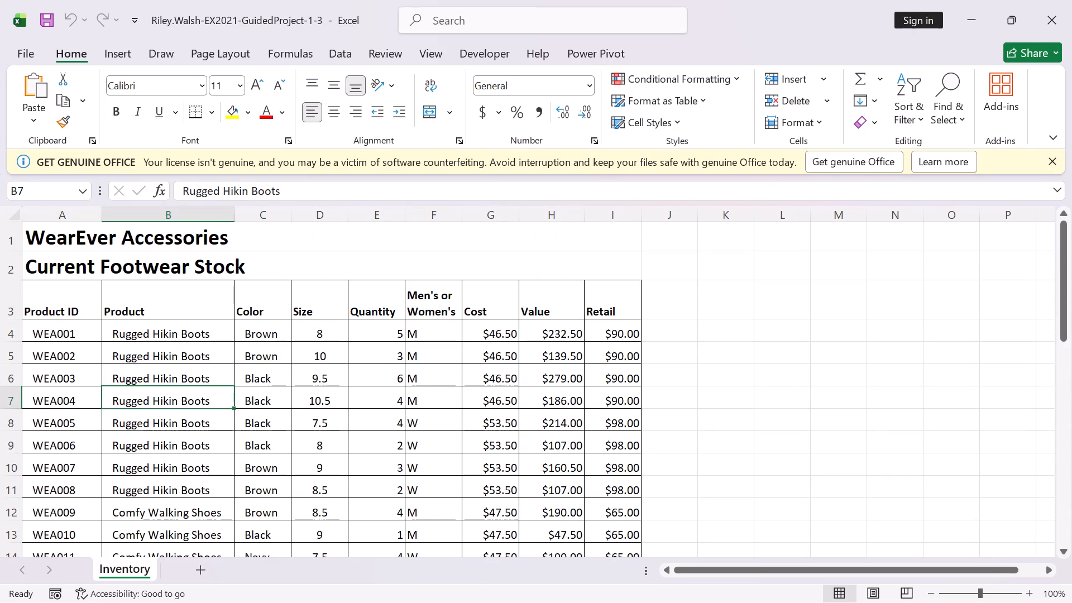
pyautogui.click(293, 353)
pyautogui.click(414, 334)
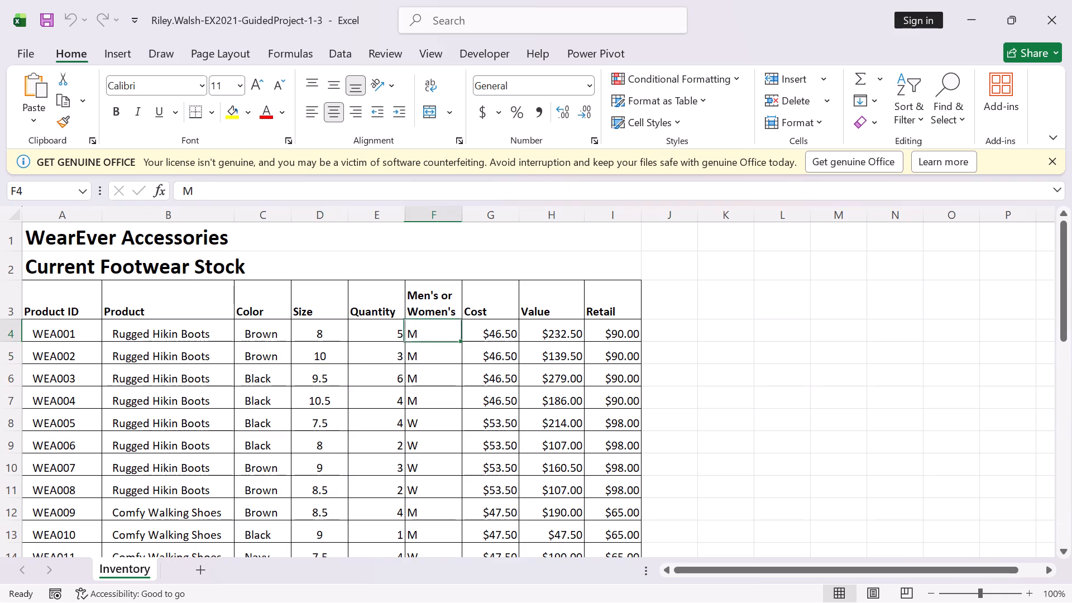
pyautogui.click(506, 336)
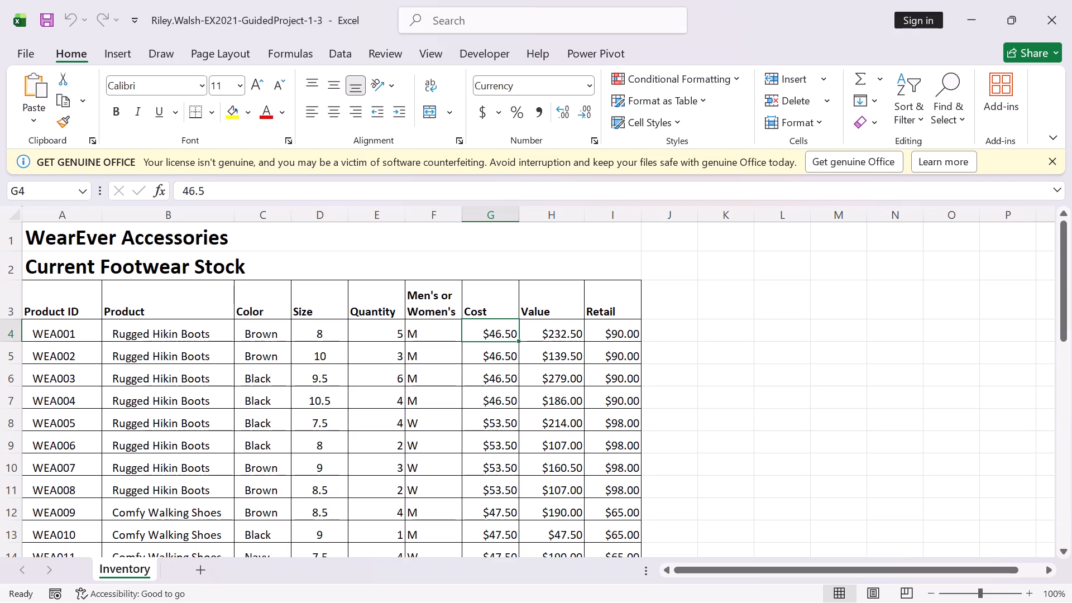
pyautogui.click(575, 335)
pyautogui.click(608, 335)
pyautogui.scroll(-2, 626, 340)
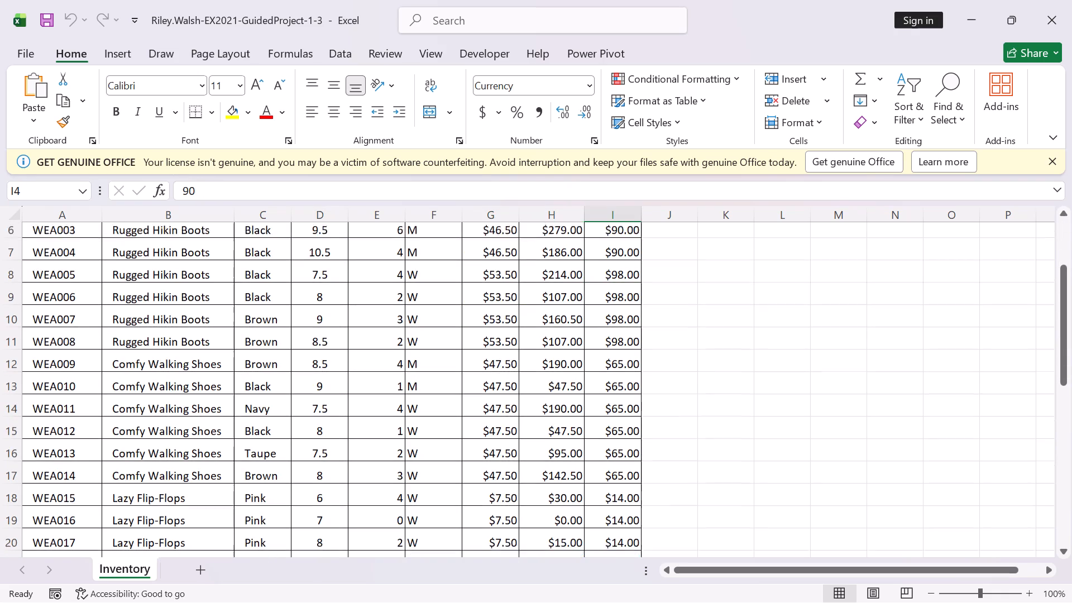
pyautogui.click(623, 362)
pyautogui.click(618, 381)
pyautogui.click(616, 408)
pyautogui.scroll(-3, 630, 438)
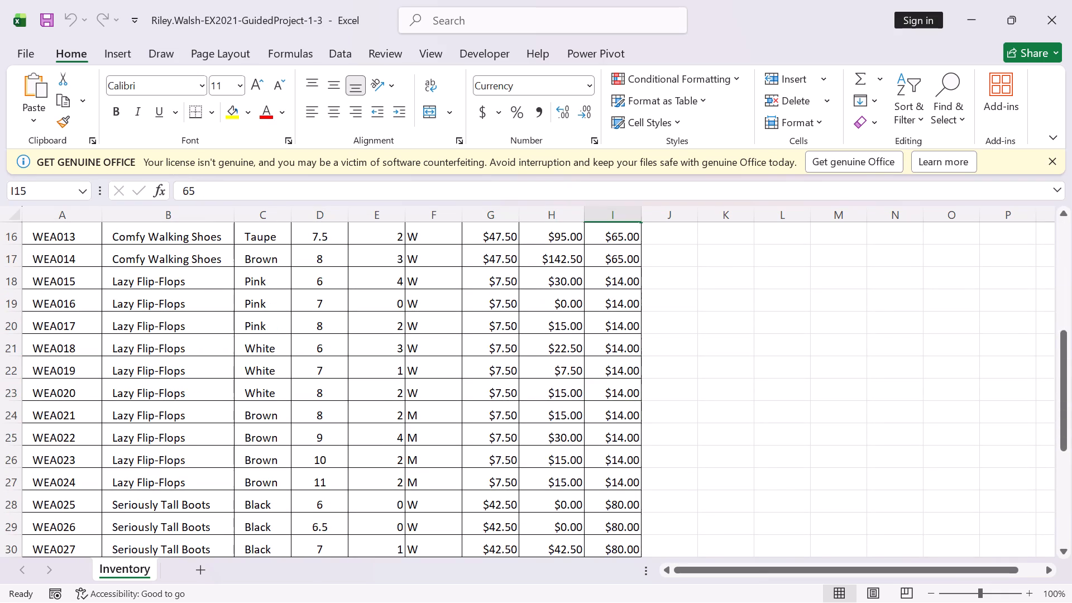
pyautogui.scroll(-8, 630, 430)
pyautogui.scroll(4, 630, 430)
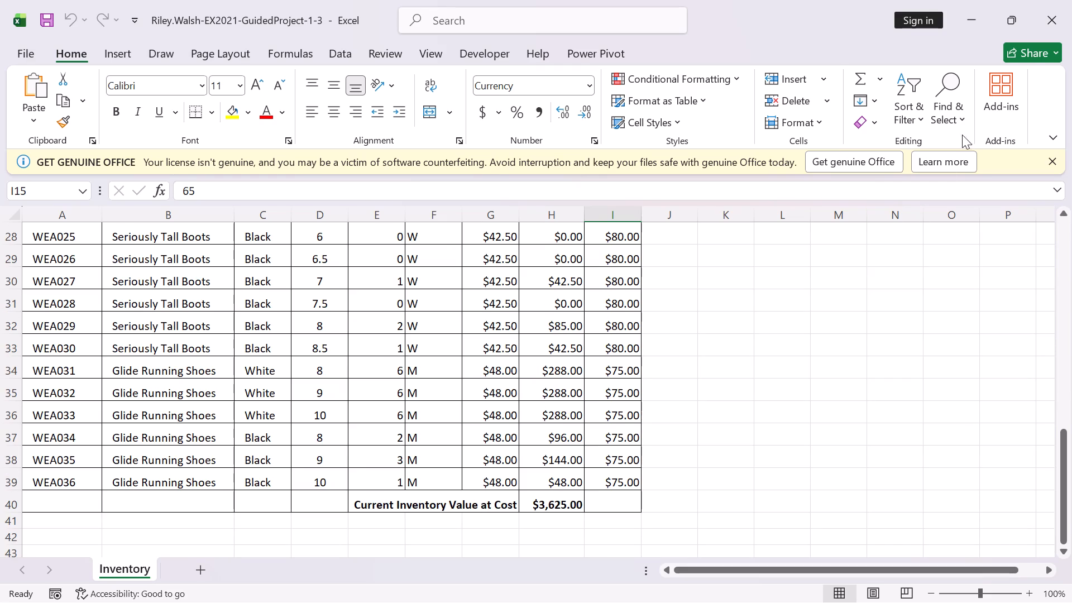
pyautogui.click(1049, 15)
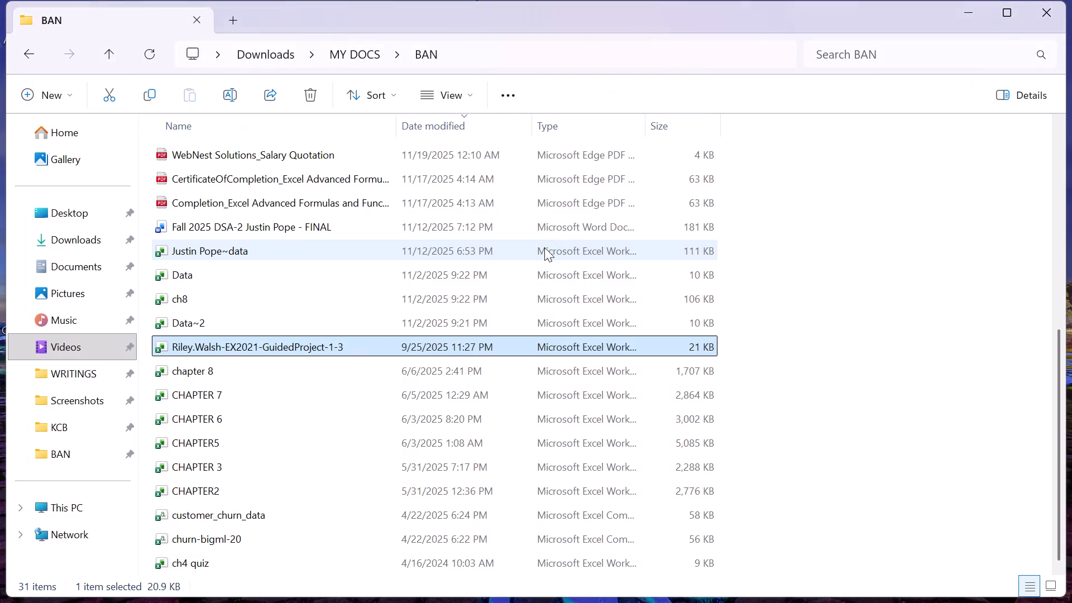
# Open the CHAPTER5 workbook, view Sheet2, and close it.
pyautogui.doubleClick(197, 438)
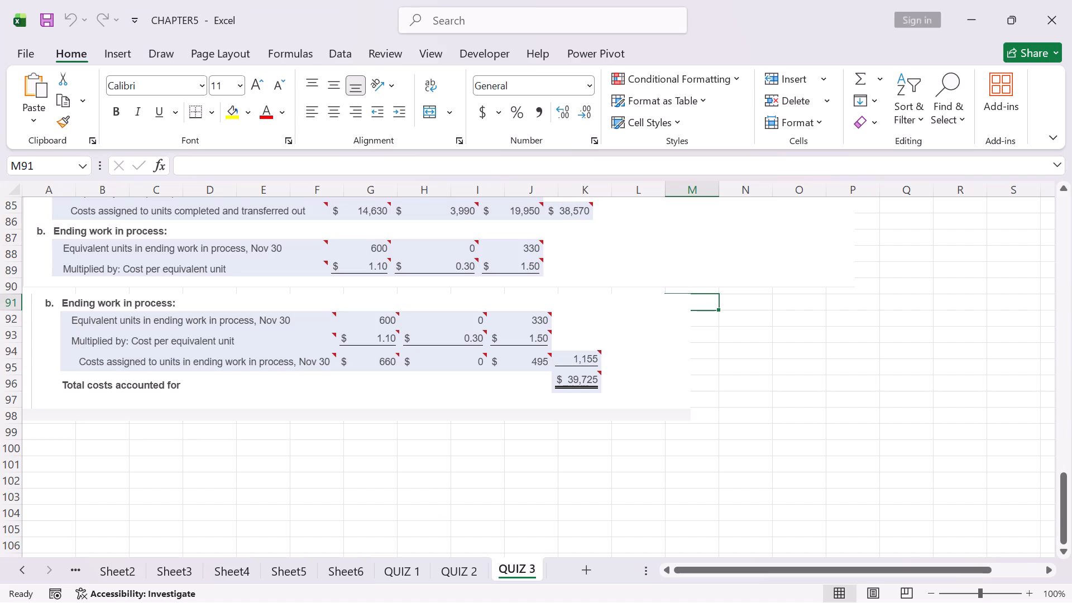
pyautogui.click(132, 568)
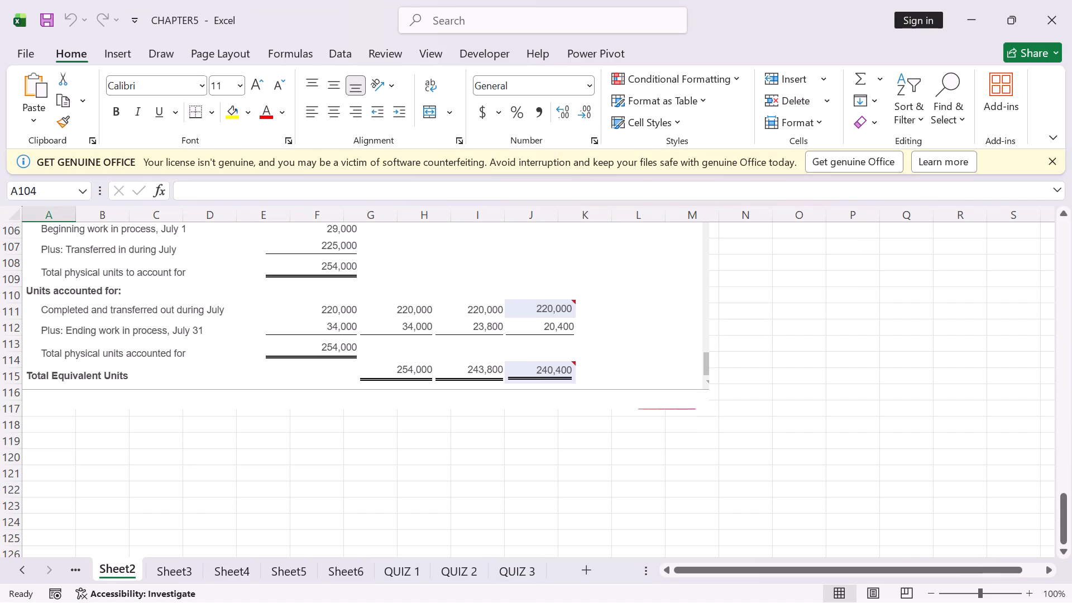
pyautogui.click(1051, 18)
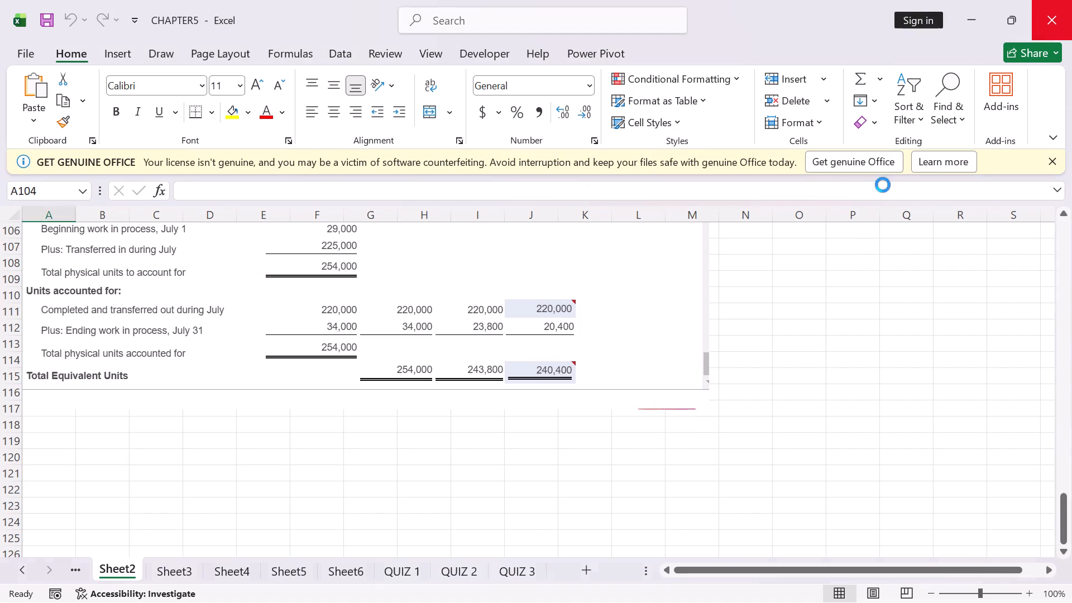
# Open the CH 6 workbook listed under Earlier this year in the BAN folder.
pyautogui.scroll(-1, 284, 457)
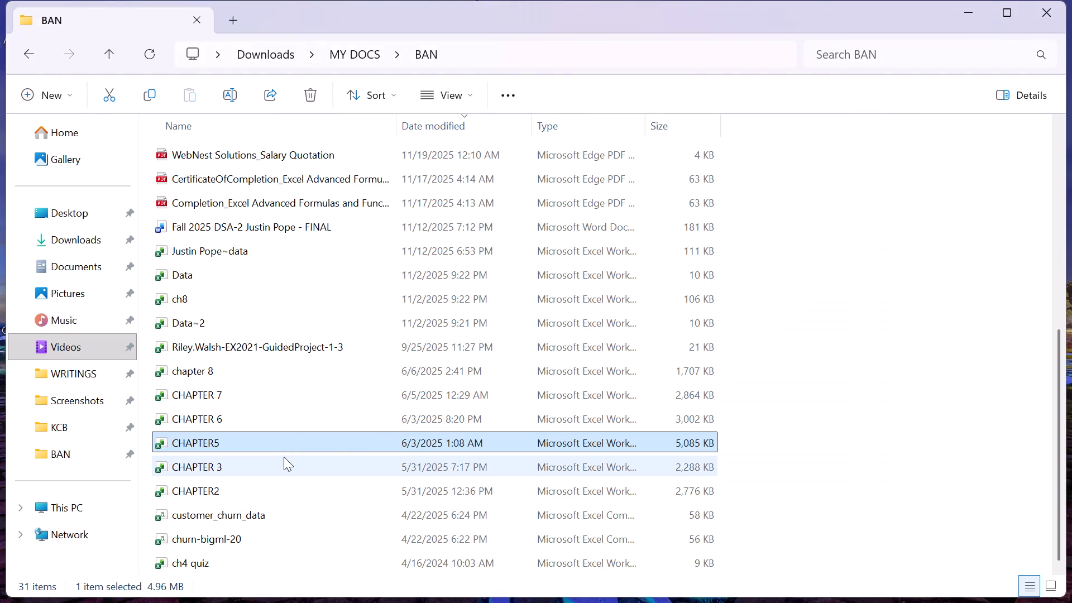
pyautogui.scroll(-2, 284, 457)
pyautogui.scroll(3, 229, 373)
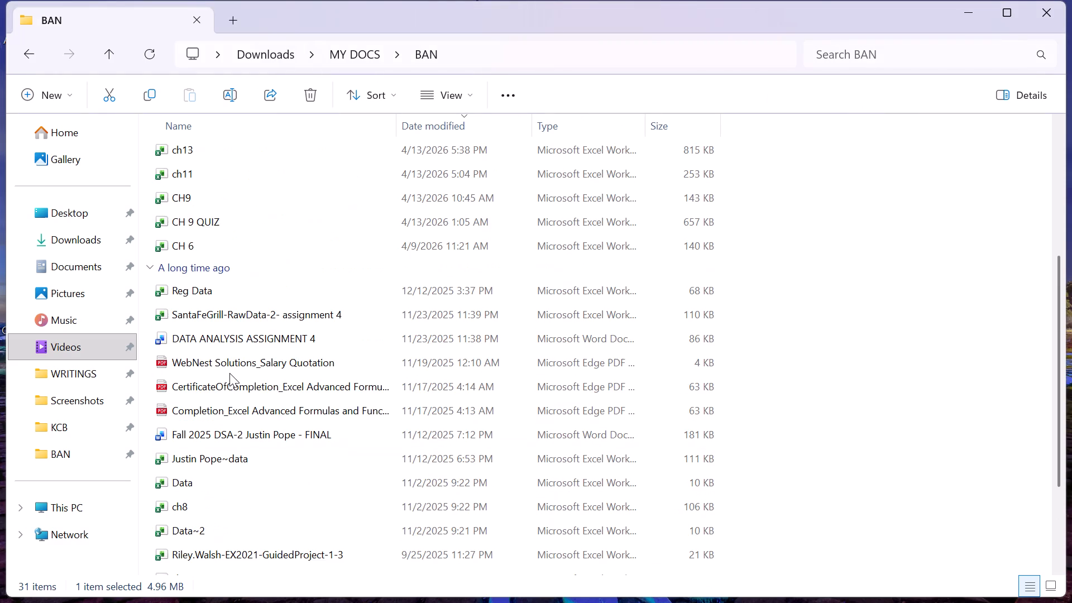
pyautogui.scroll(2, 232, 316)
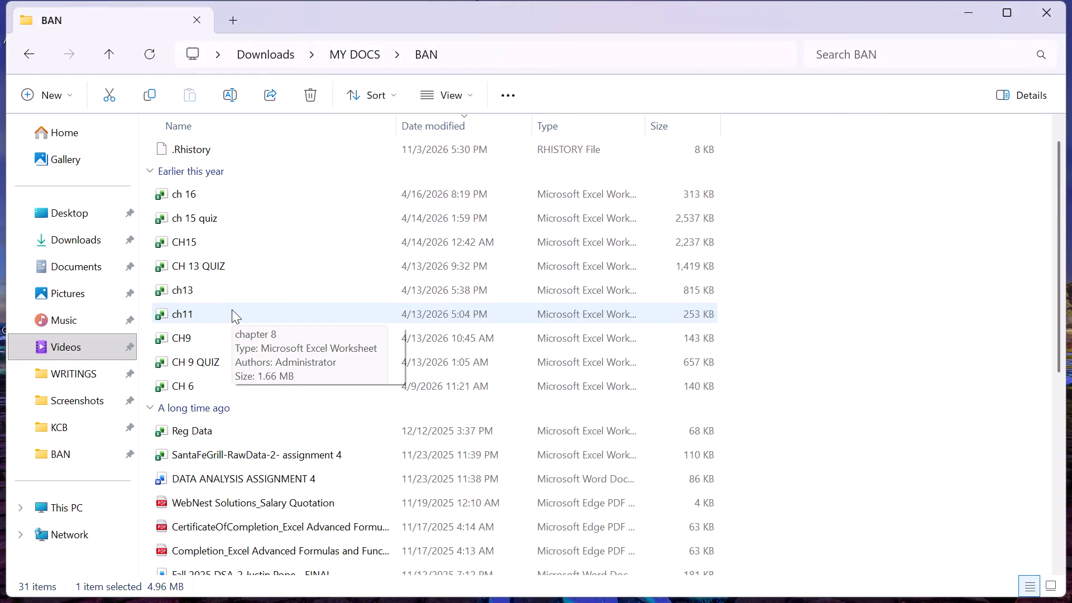
pyautogui.doubleClick(203, 390)
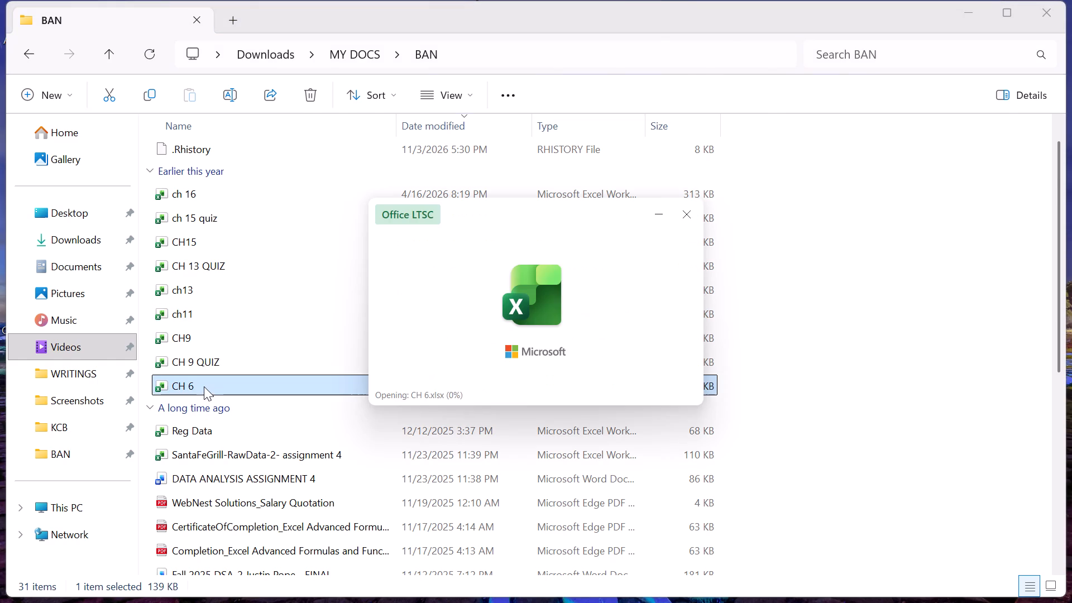
# Examine the existing formulas beside the employee data on the CH 6#9 sheet, including cells D3, D4, D7 and H5.
pyautogui.click(298, 353)
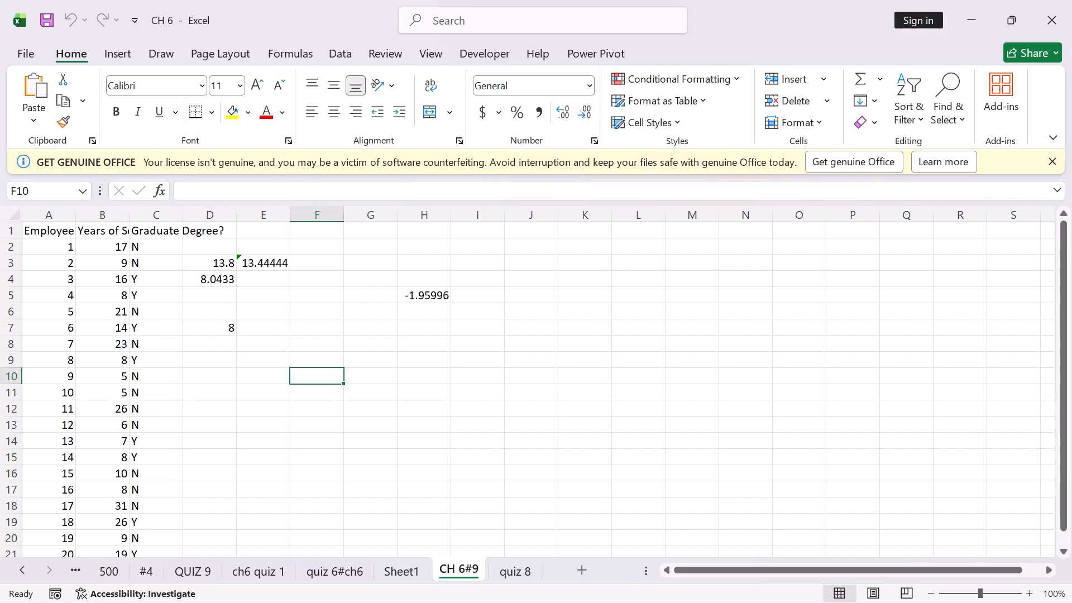
pyautogui.click(225, 279)
pyautogui.click(228, 262)
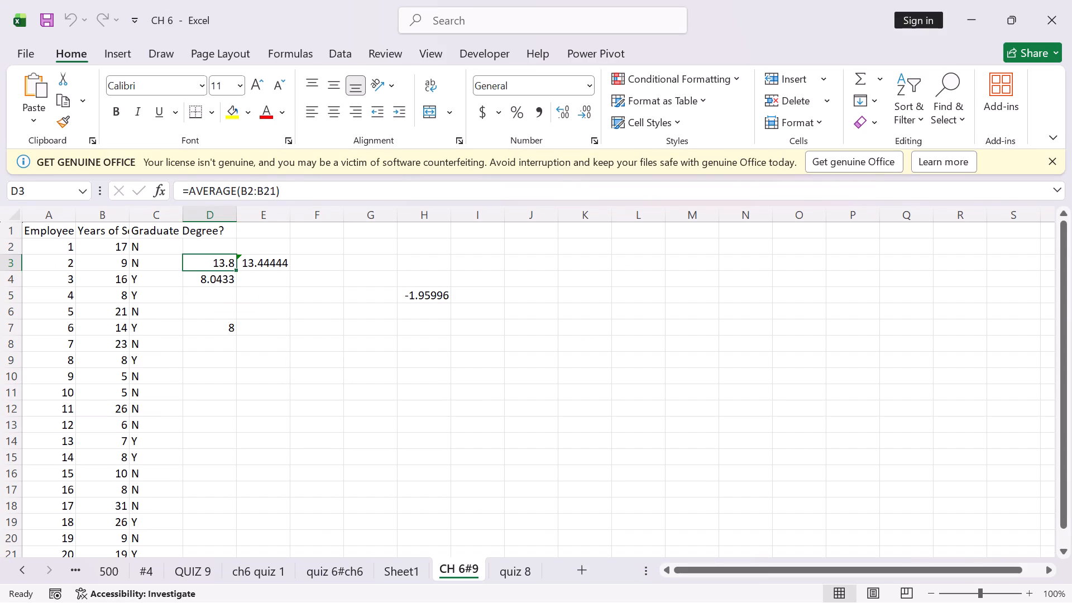
pyautogui.click(231, 331)
pyautogui.click(442, 295)
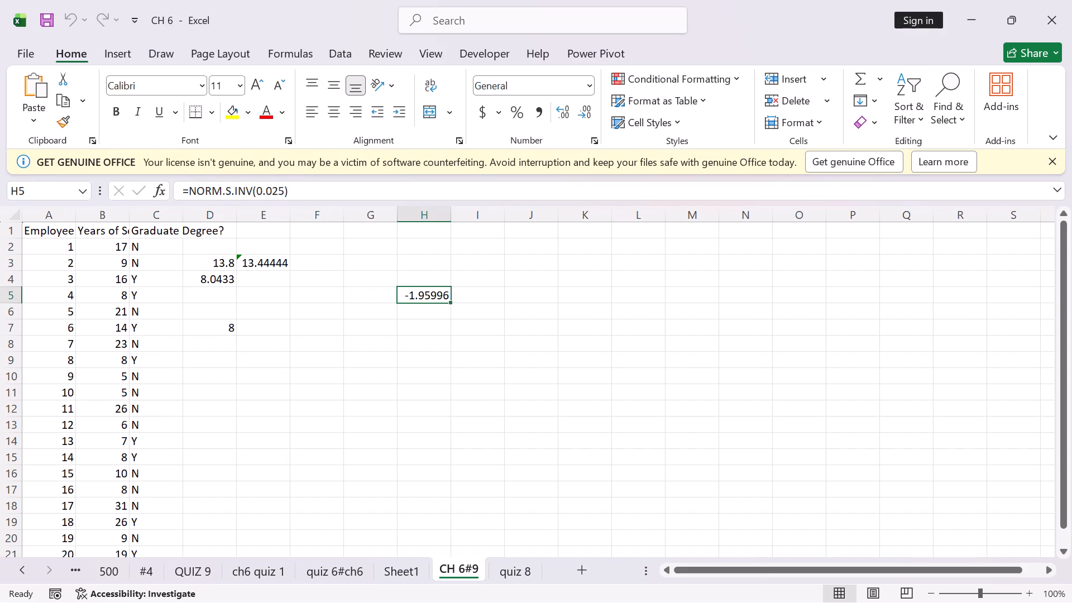
pyautogui.click(384, 371)
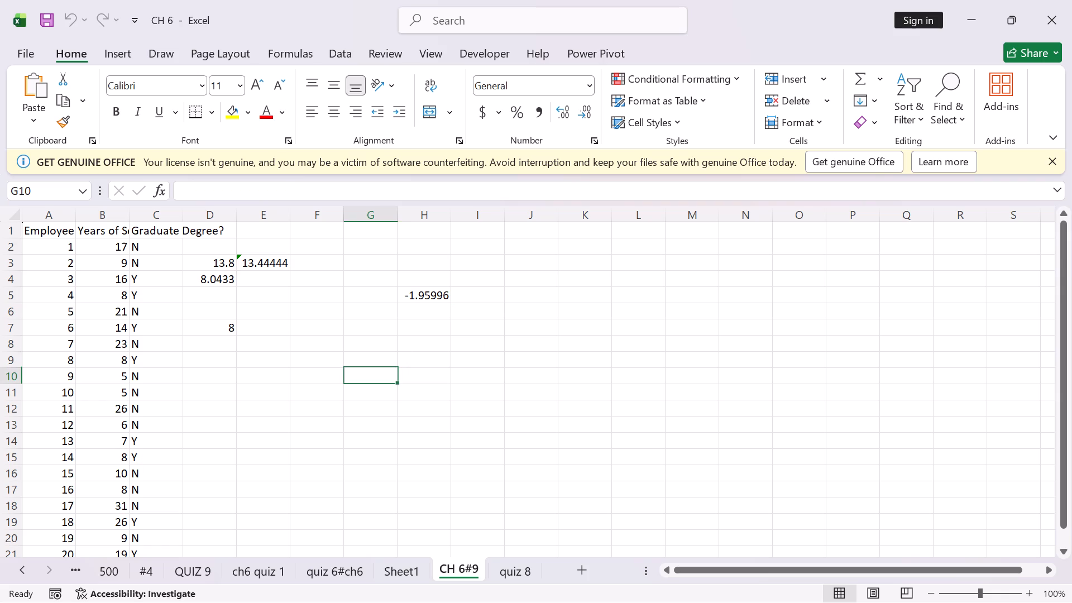
pyautogui.click(57, 239)
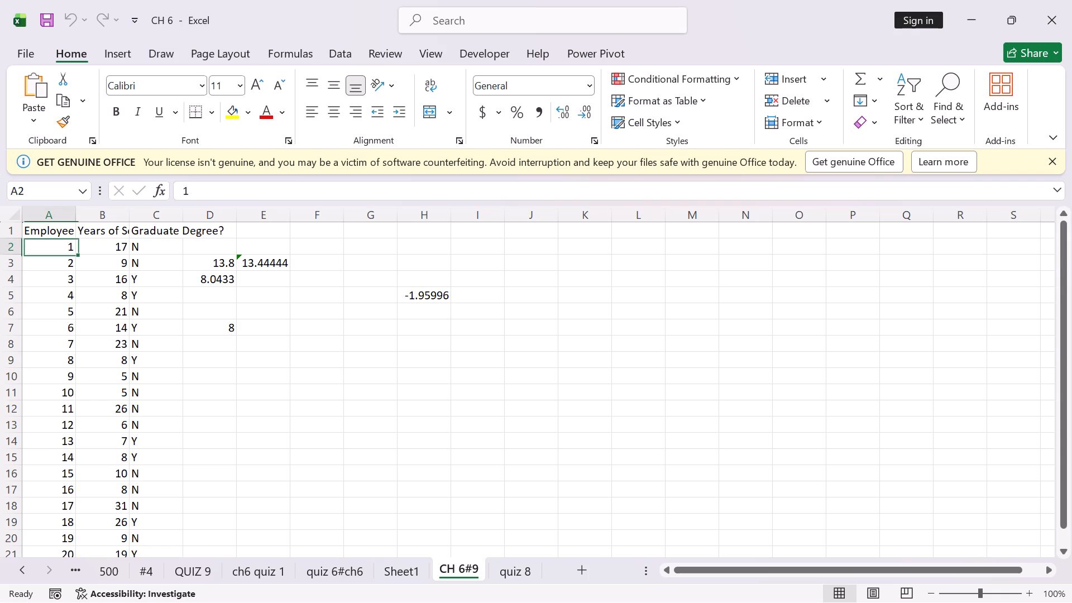
pyautogui.click(228, 350)
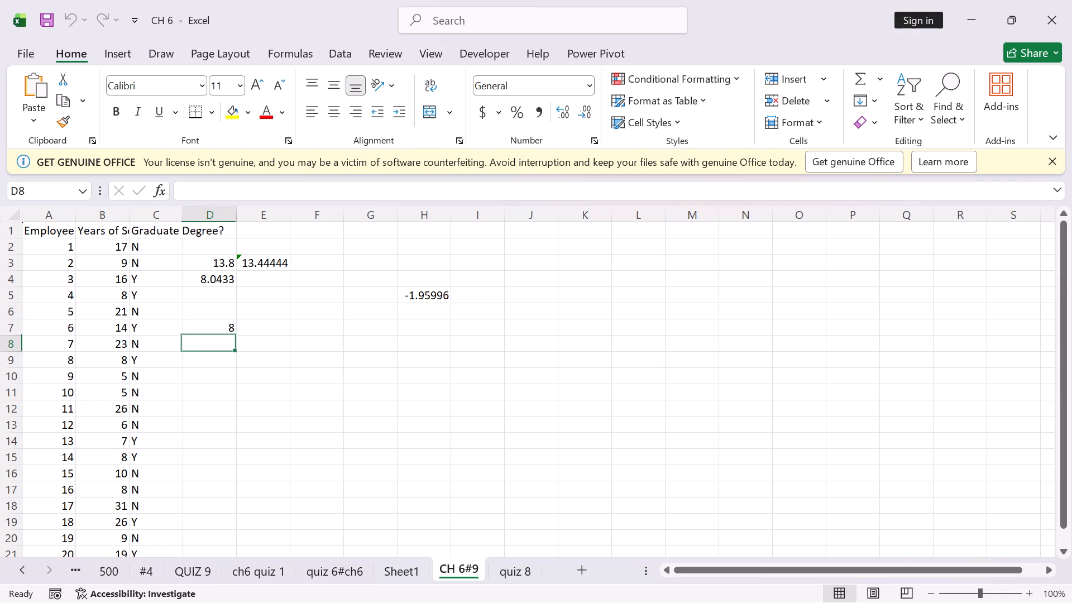
pyautogui.click(226, 331)
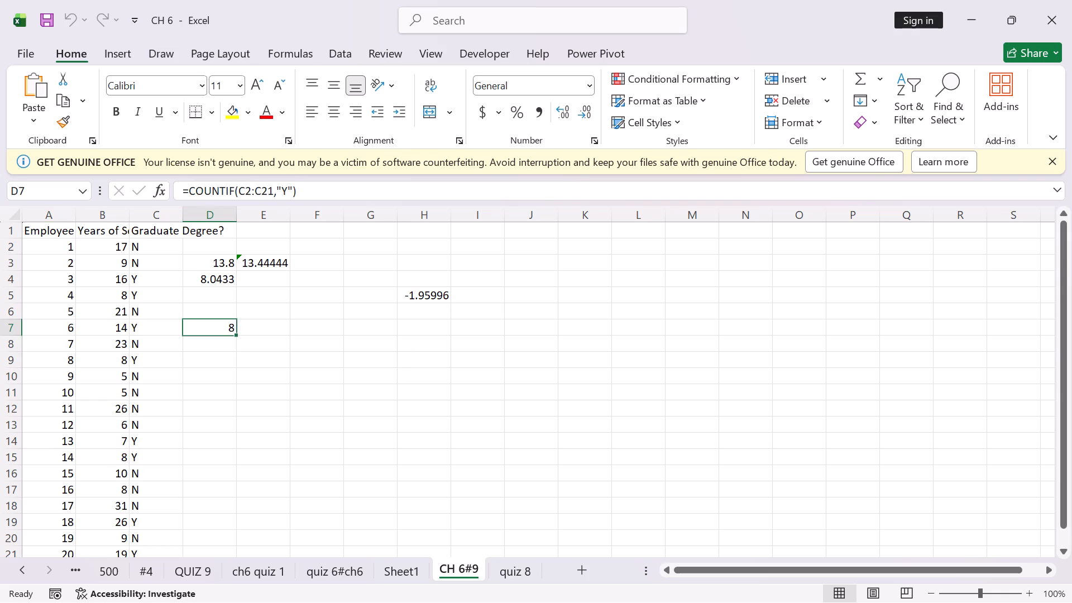
# Enter =COUNTIF(C2:C21,"Y") in cell D9 to count the employees with a graduate degree.
pyautogui.click(223, 359)
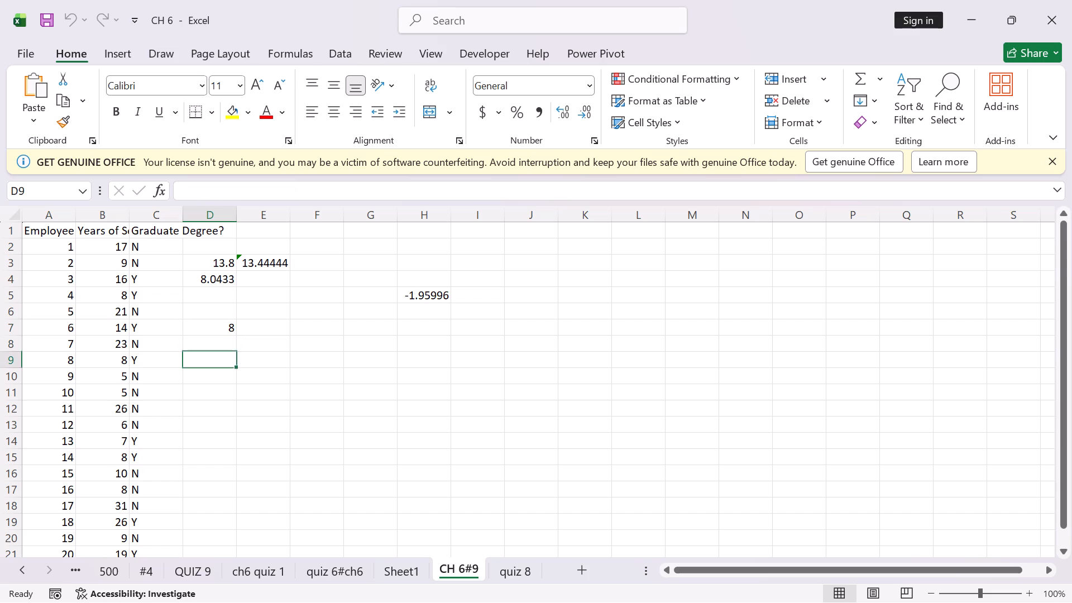
pyautogui.write('=COU')
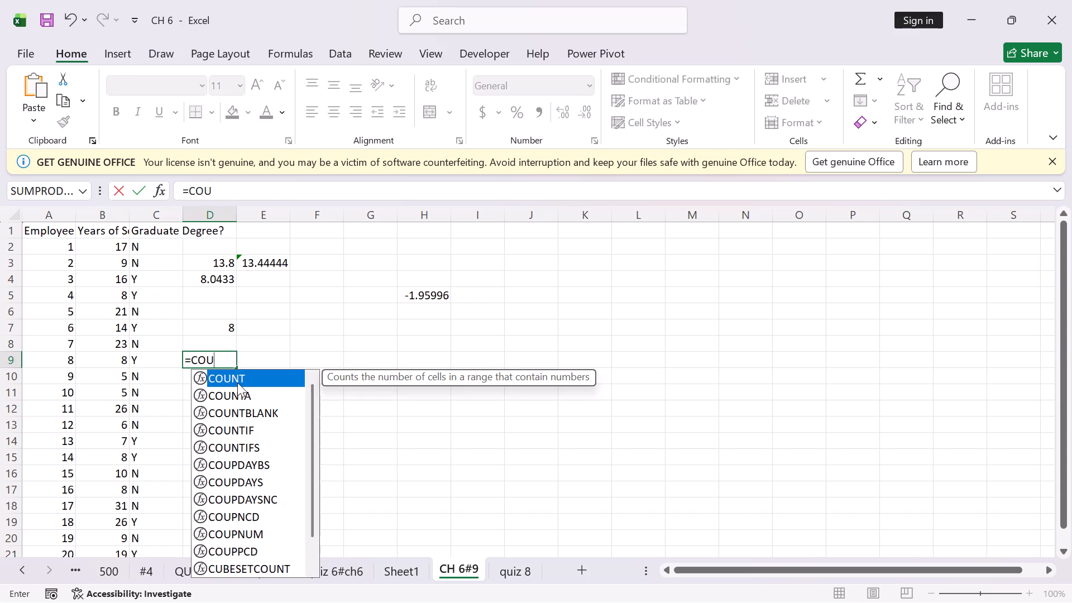
pyautogui.doubleClick(230, 378)
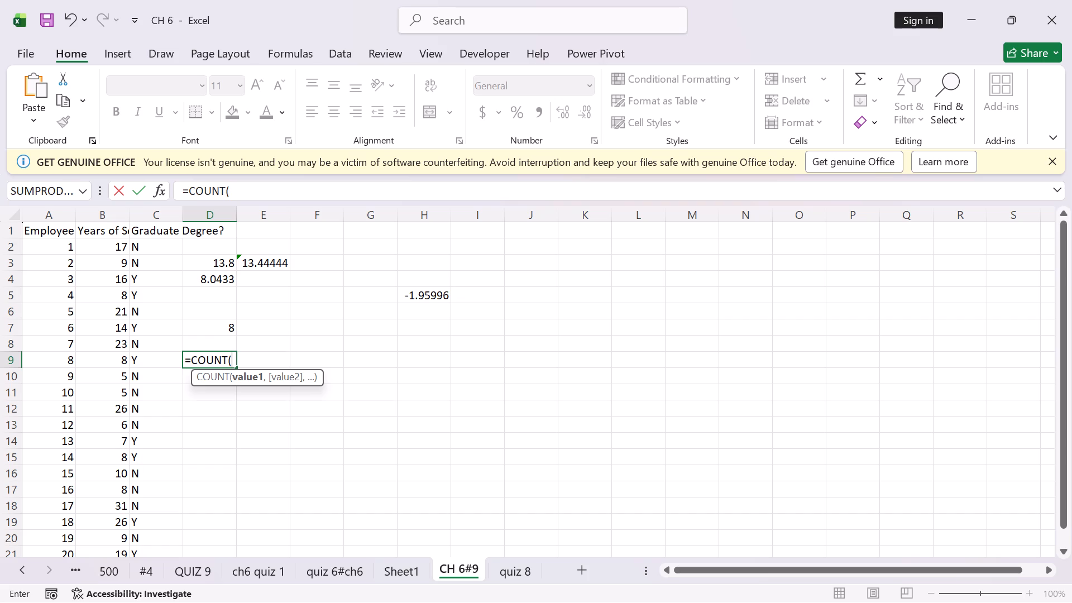
pyautogui.press('BackSpace')
pyautogui.press('BackSpace')
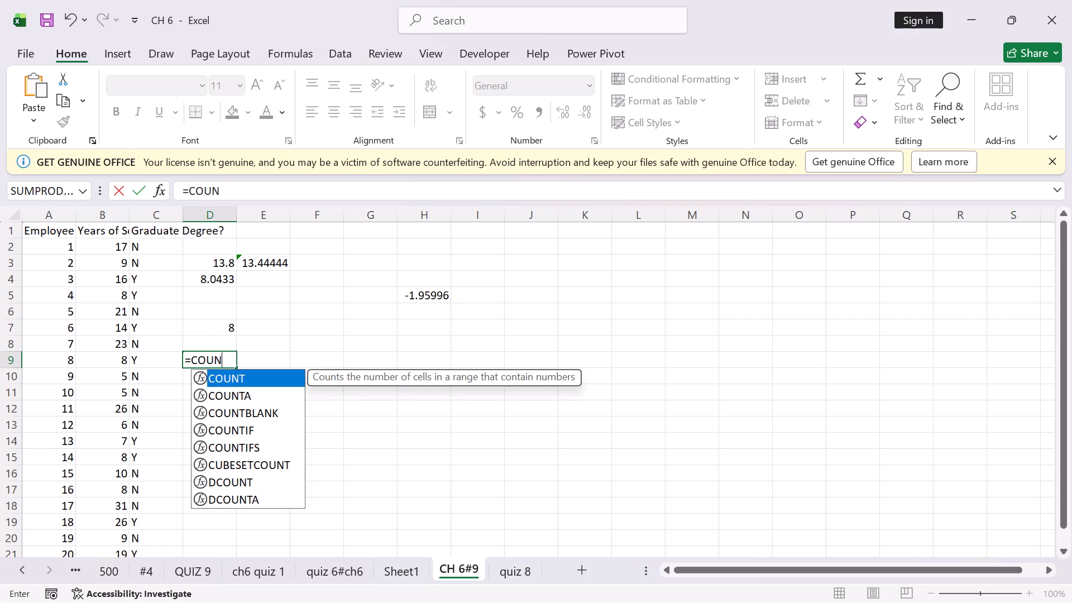
pyautogui.doubleClick(232, 427)
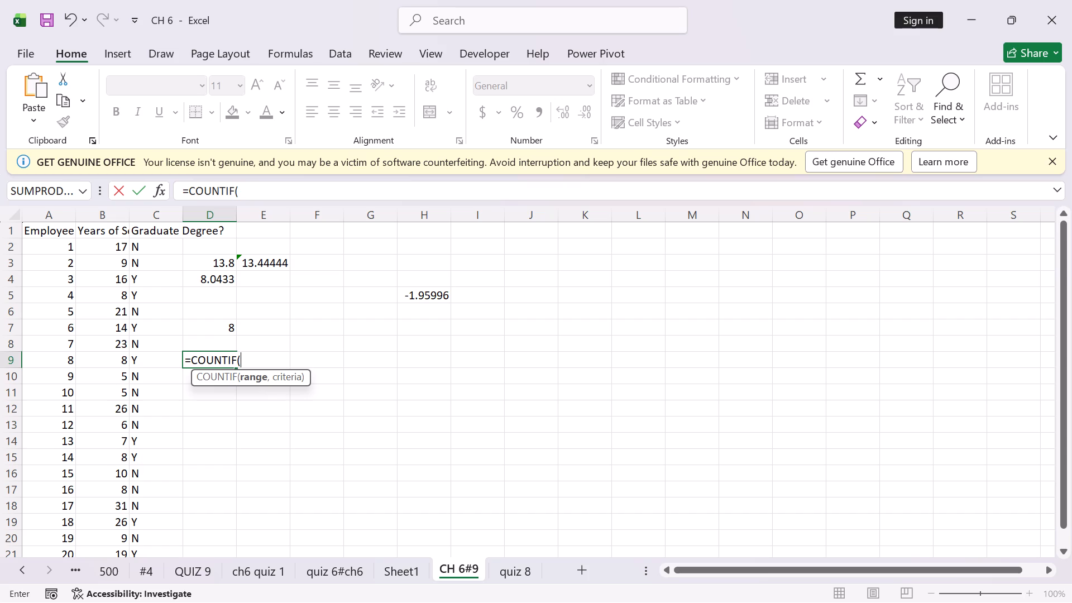
pyautogui.moveTo(141, 245); pyautogui.dragTo(132, 530)
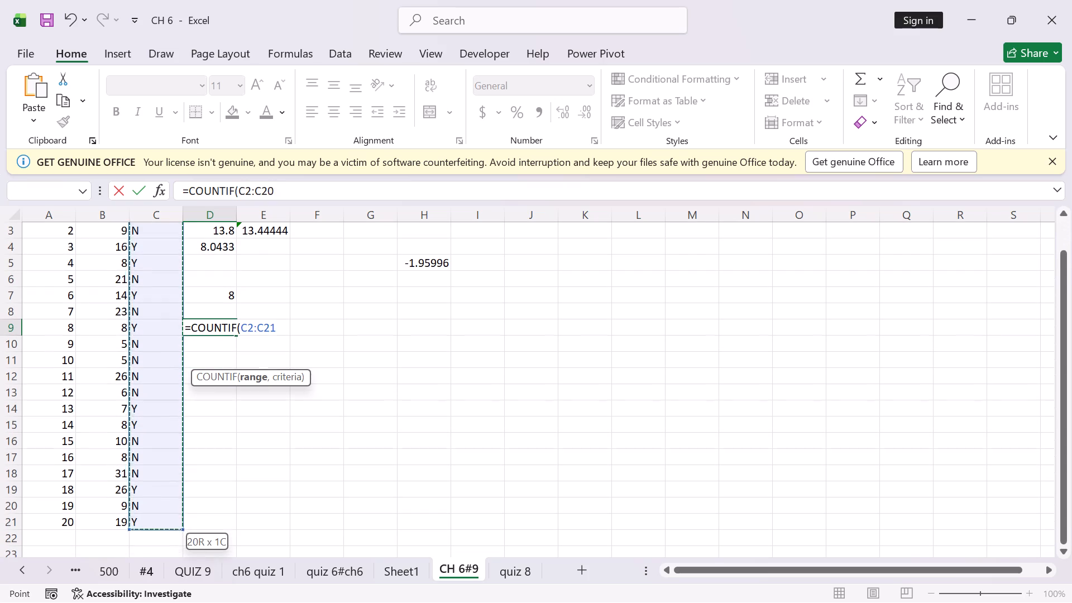
pyautogui.moveTo(132, 530); pyautogui.dragTo(138, 525)
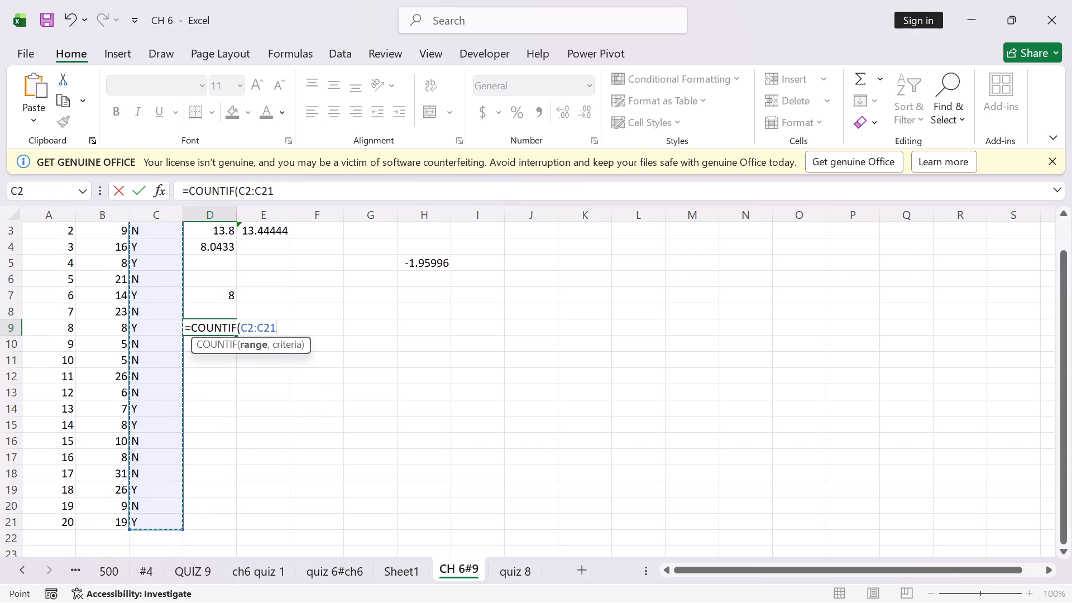
pyautogui.press(',')
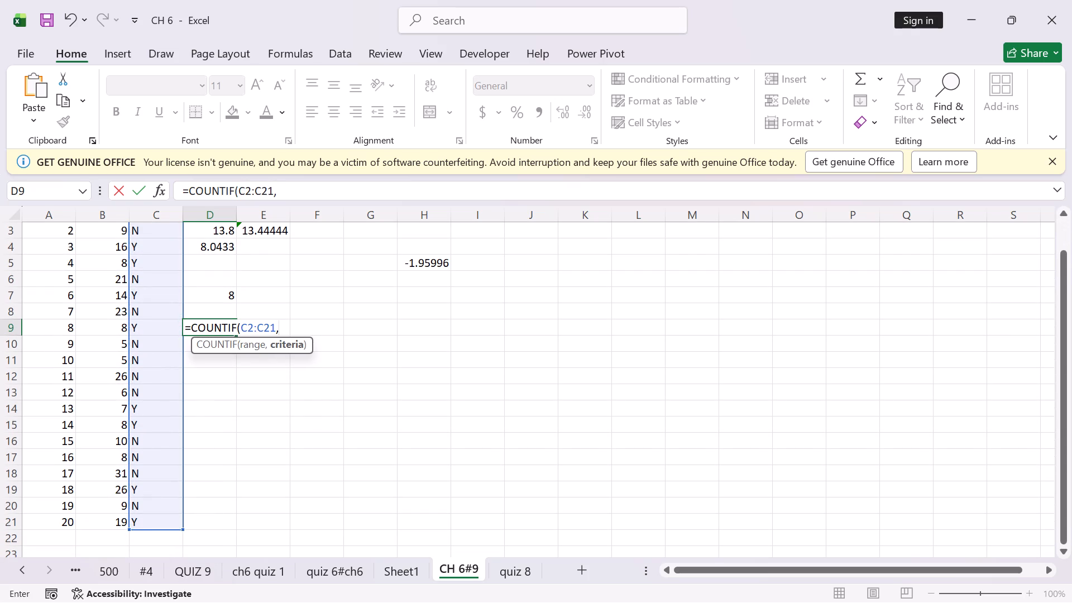
pyautogui.write('"Y')
pyautogui.write('")')
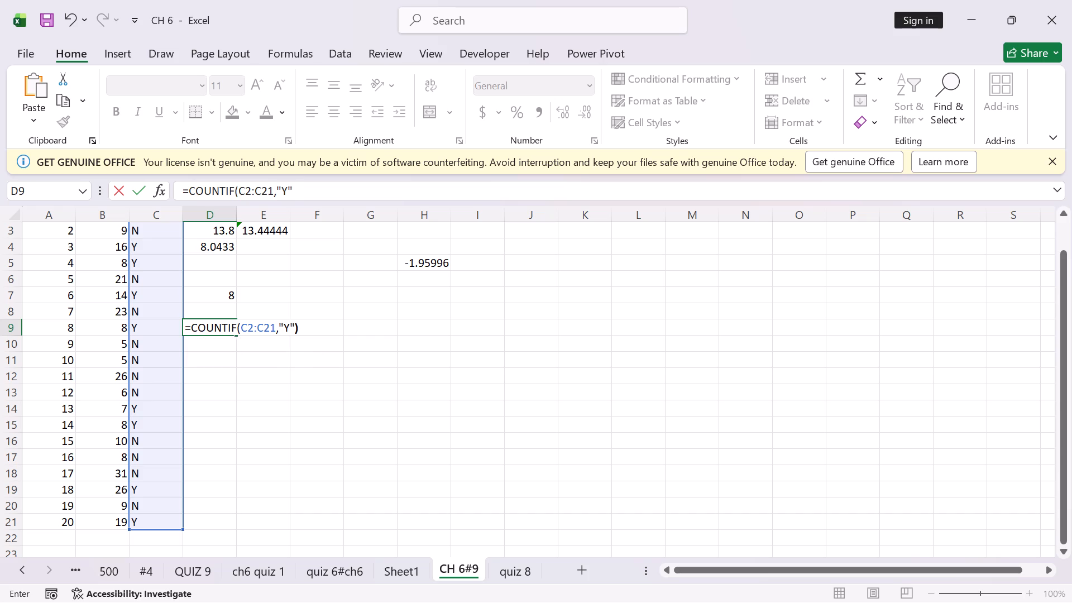
pyautogui.press('Return')
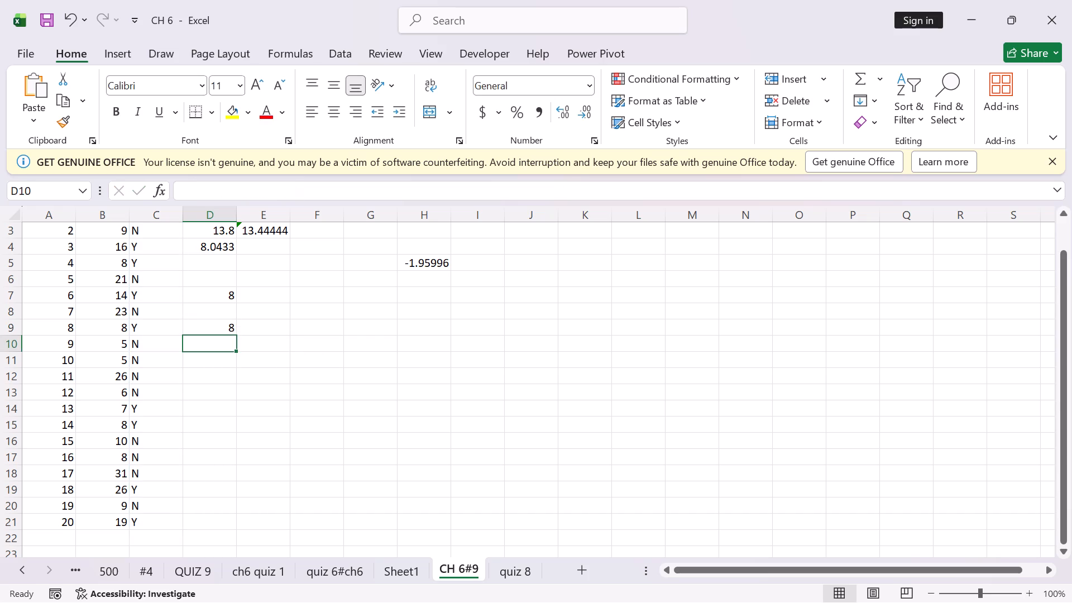
# Review the formulas in cells H5, D3, E3 and D4 against the years-of-service data.
pyautogui.scroll(2, 256, 350)
pyautogui.click(411, 314)
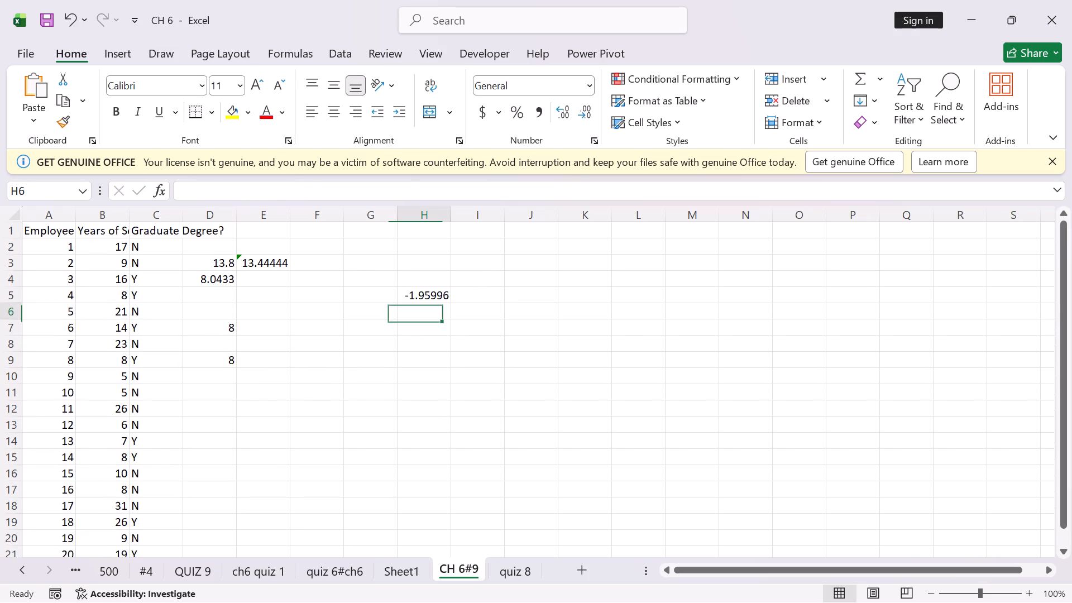
pyautogui.click(423, 294)
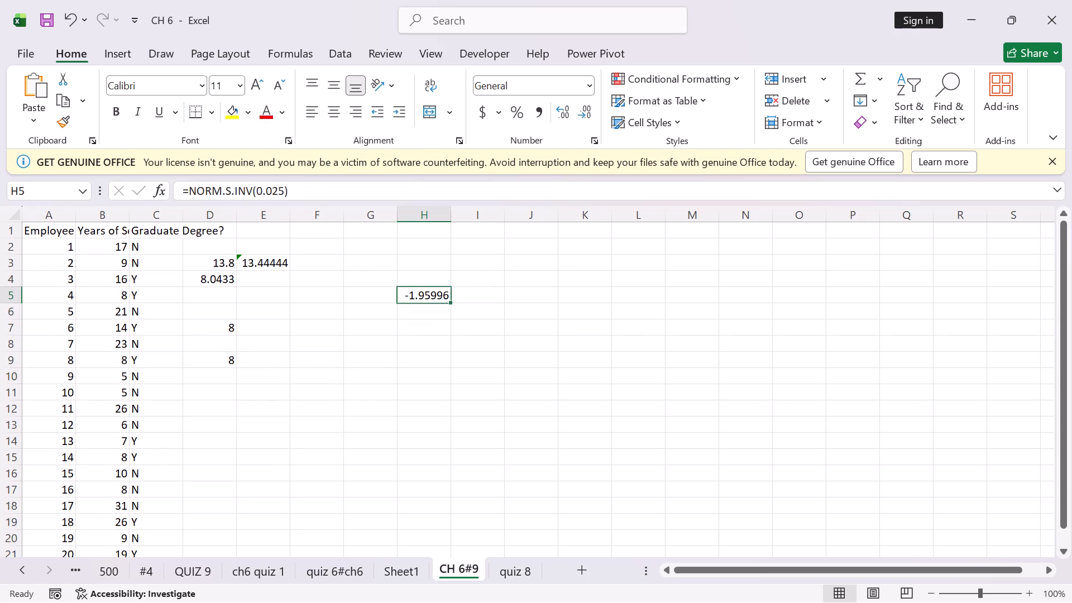
pyautogui.click(429, 317)
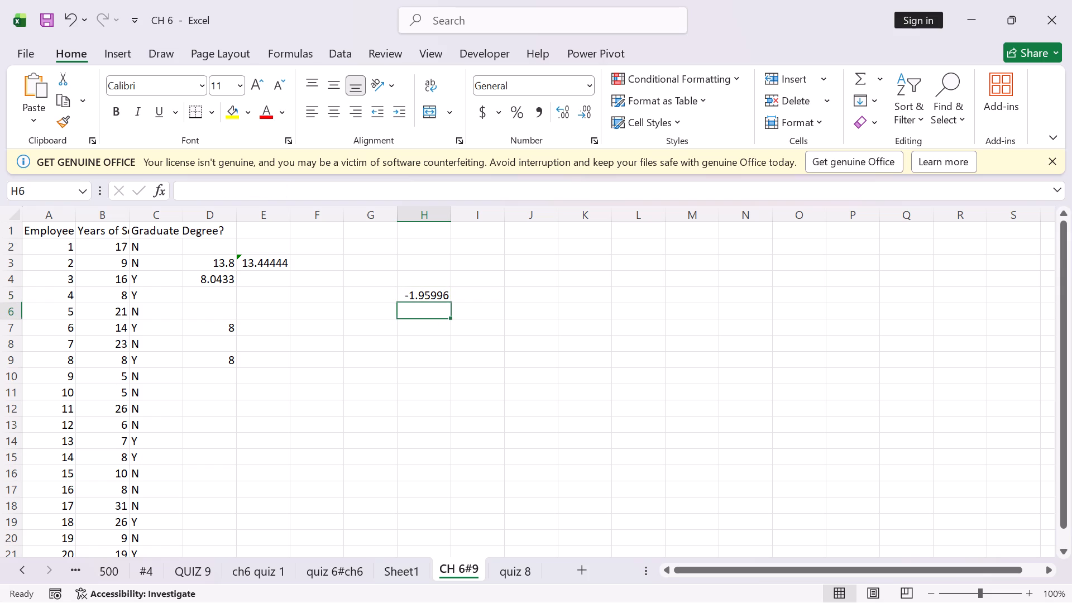
pyautogui.click(205, 279)
pyautogui.click(216, 260)
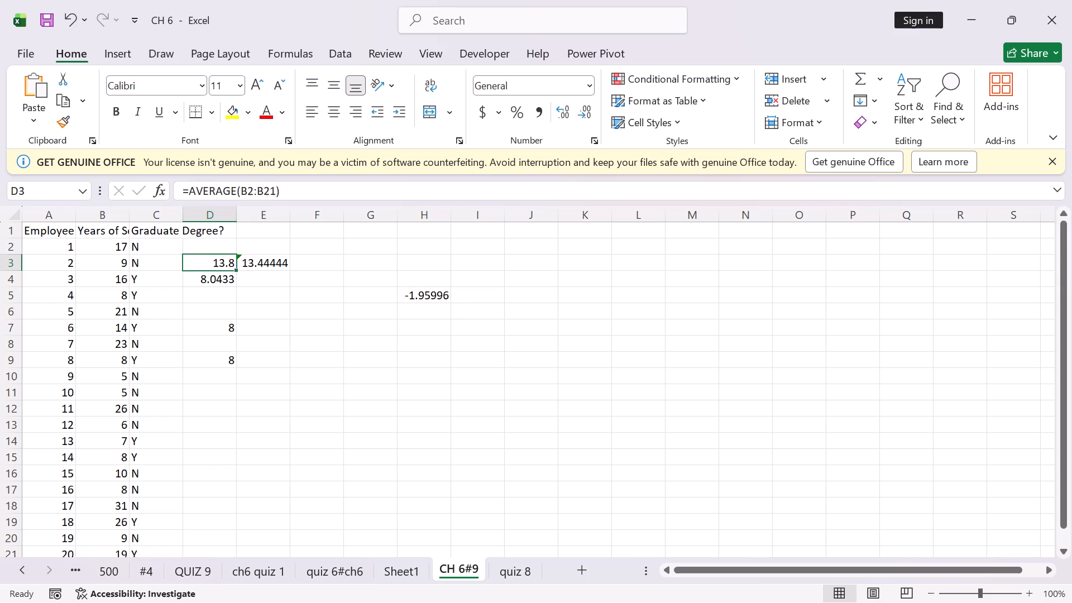
pyautogui.click(270, 263)
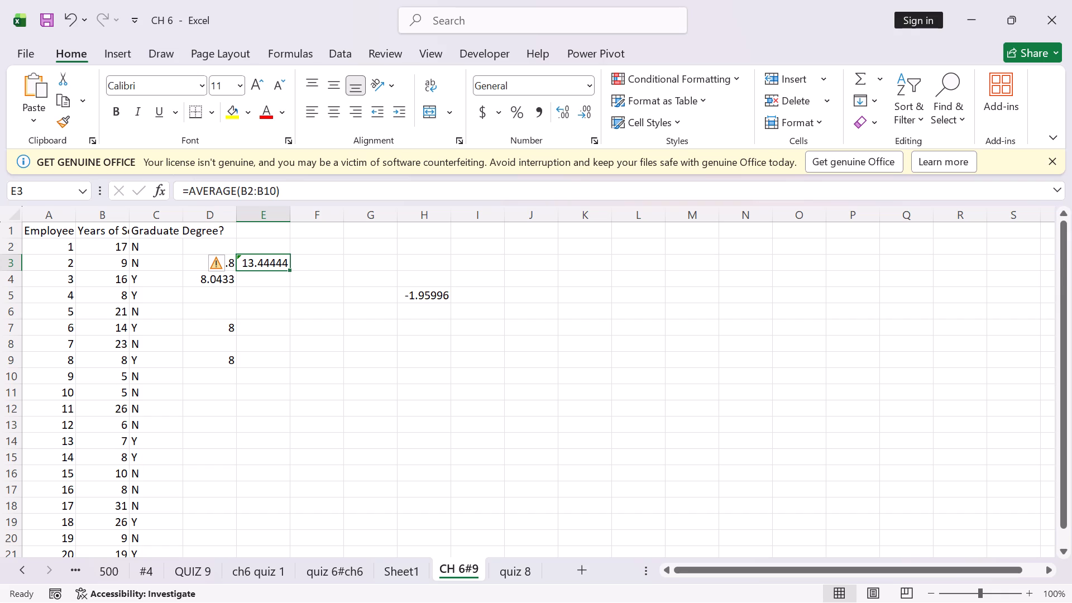
pyautogui.scroll(-1, 173, 326)
pyautogui.scroll(3, 170, 337)
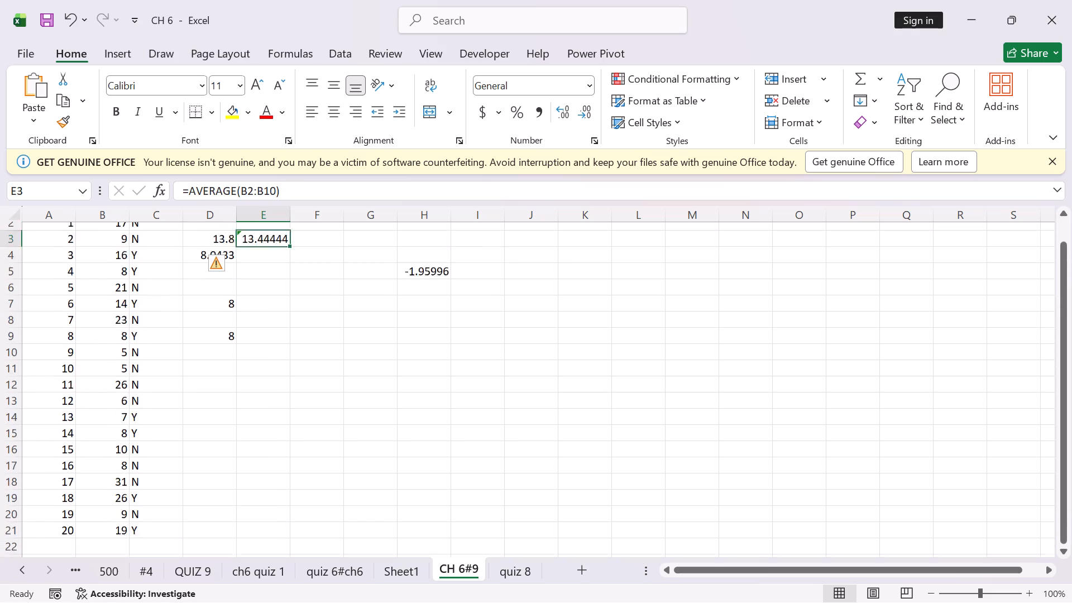
pyautogui.scroll(3, 170, 337)
pyautogui.click(213, 281)
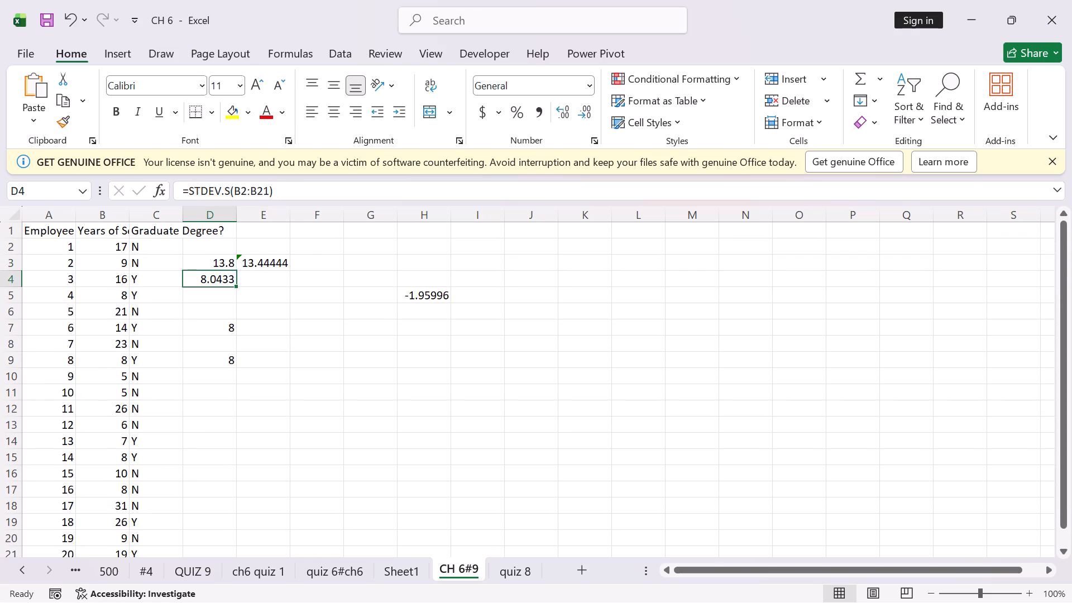
pyautogui.click(211, 260)
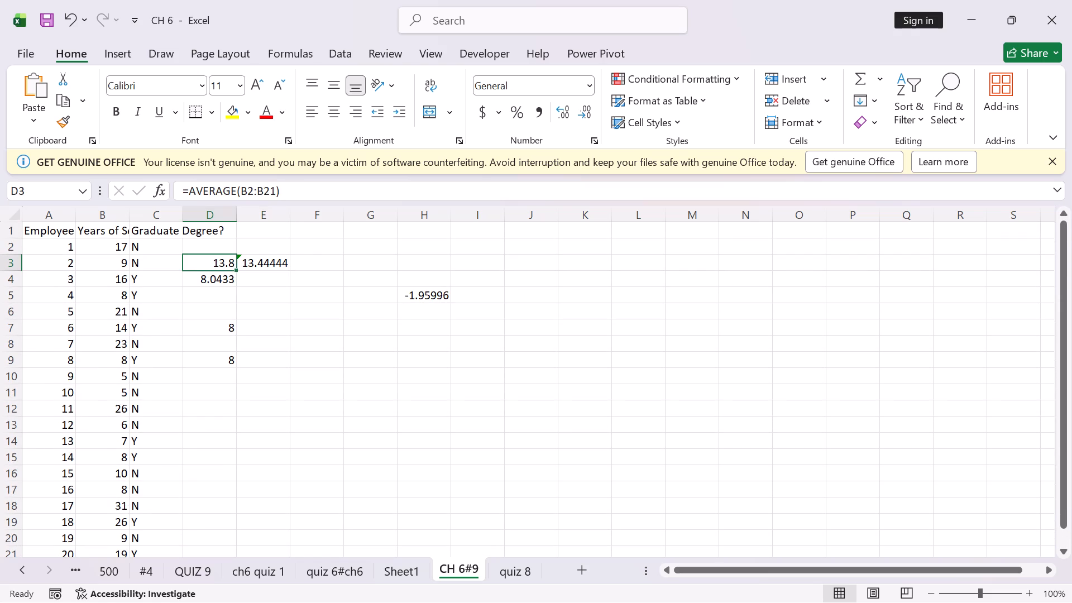
pyautogui.click(264, 263)
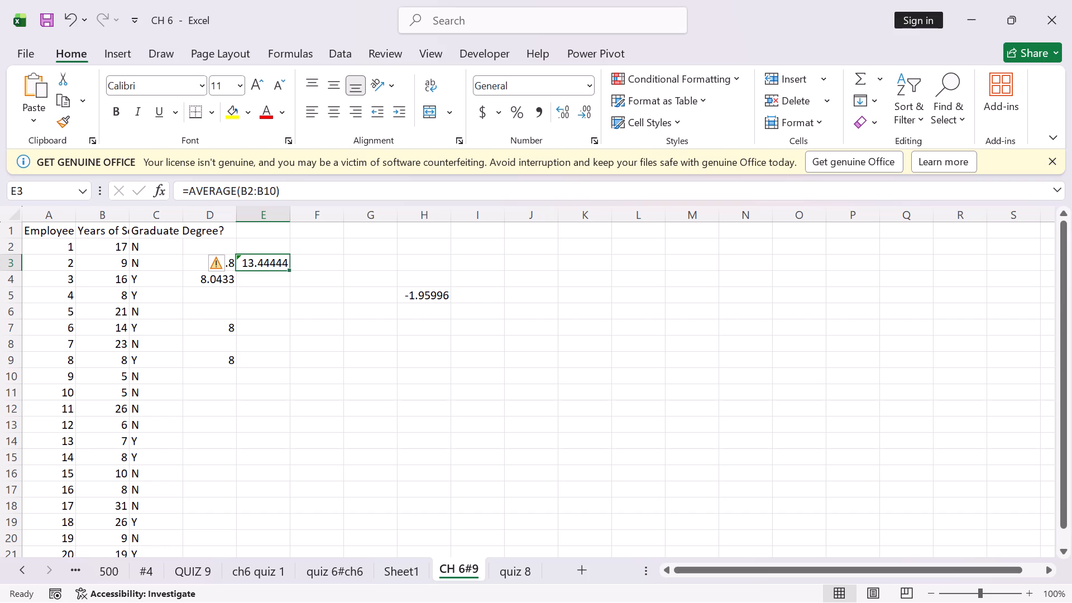
# Calculate the average years of service in cell F3 with AVERAGE over B2:B21.
pyautogui.click(326, 262)
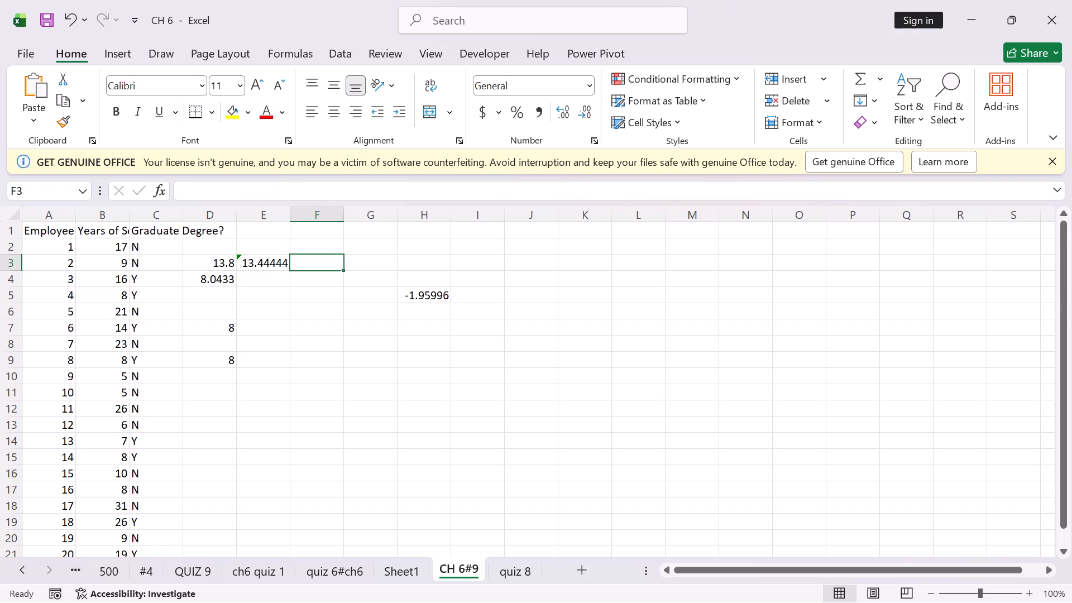
pyautogui.press('=')
pyautogui.write('AV')
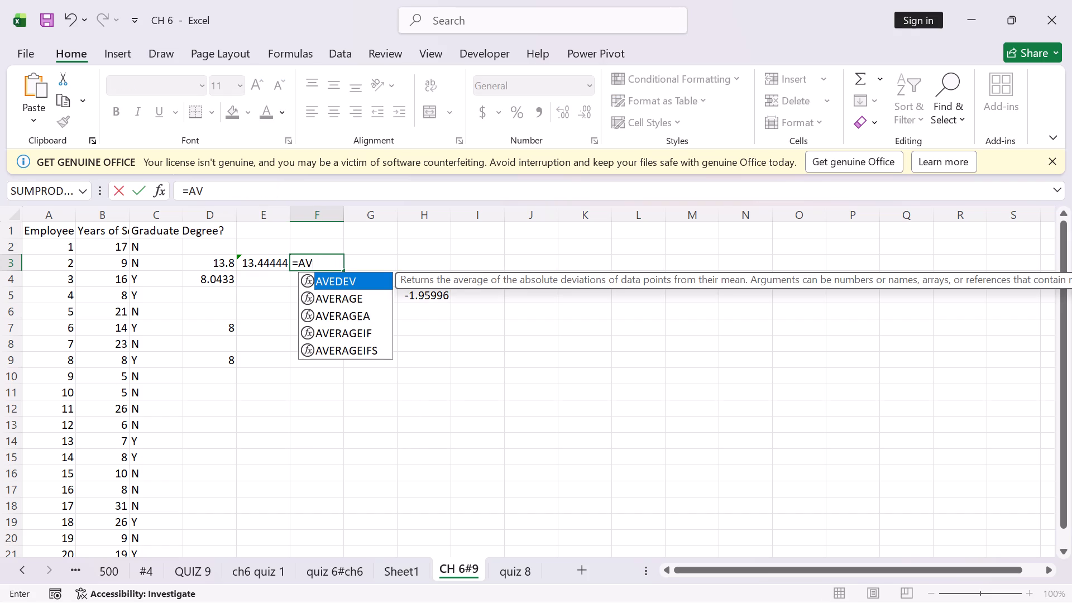
pyautogui.doubleClick(347, 298)
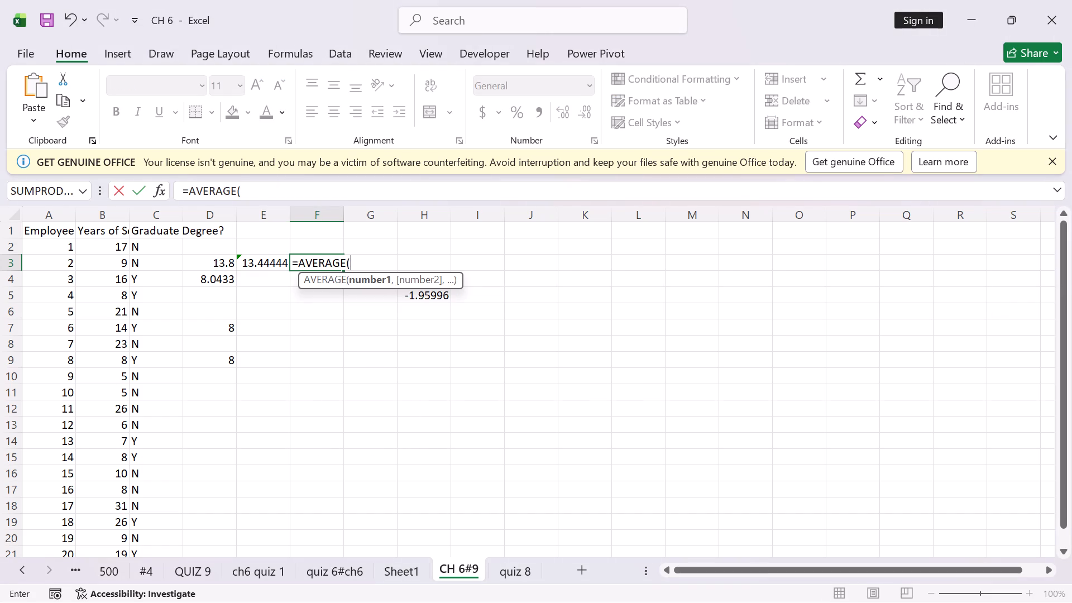
pyautogui.moveTo(114, 243); pyautogui.dragTo(98, 524)
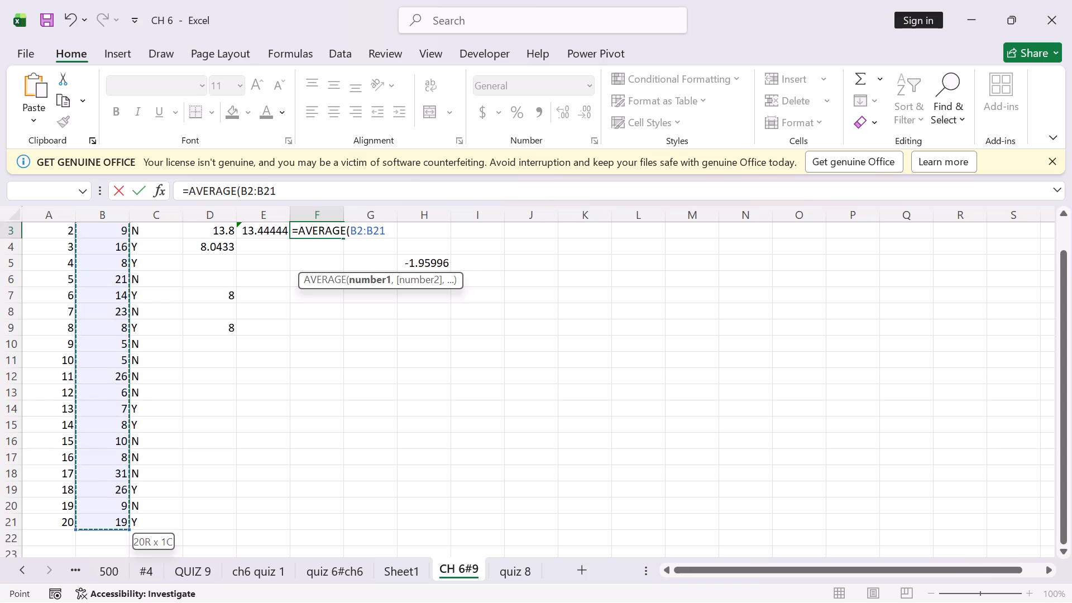
pyautogui.moveTo(98, 524); pyautogui.dragTo(98, 524)
pyautogui.press('Return')
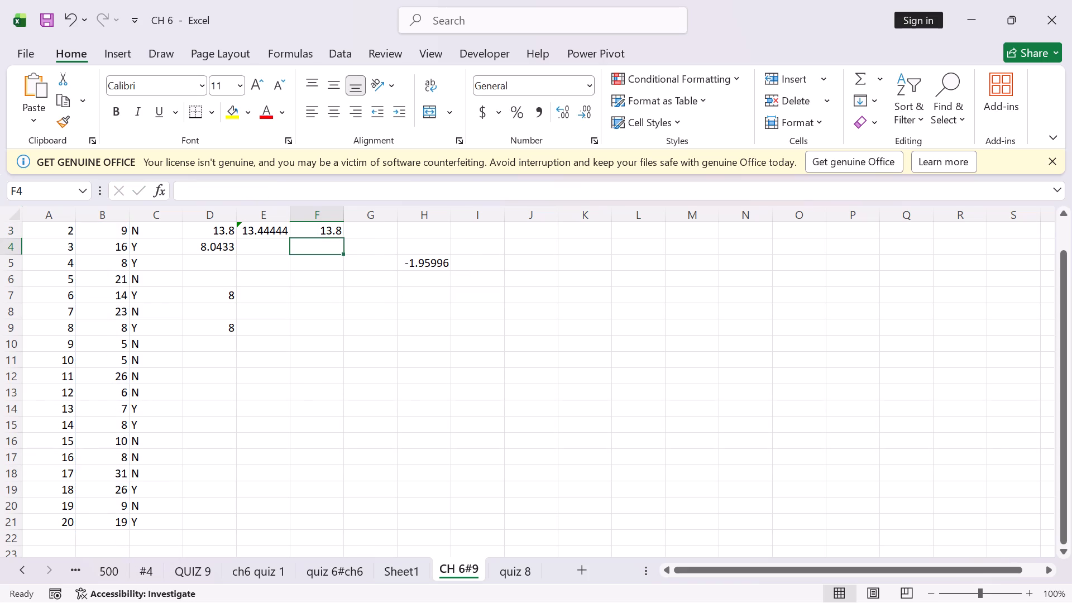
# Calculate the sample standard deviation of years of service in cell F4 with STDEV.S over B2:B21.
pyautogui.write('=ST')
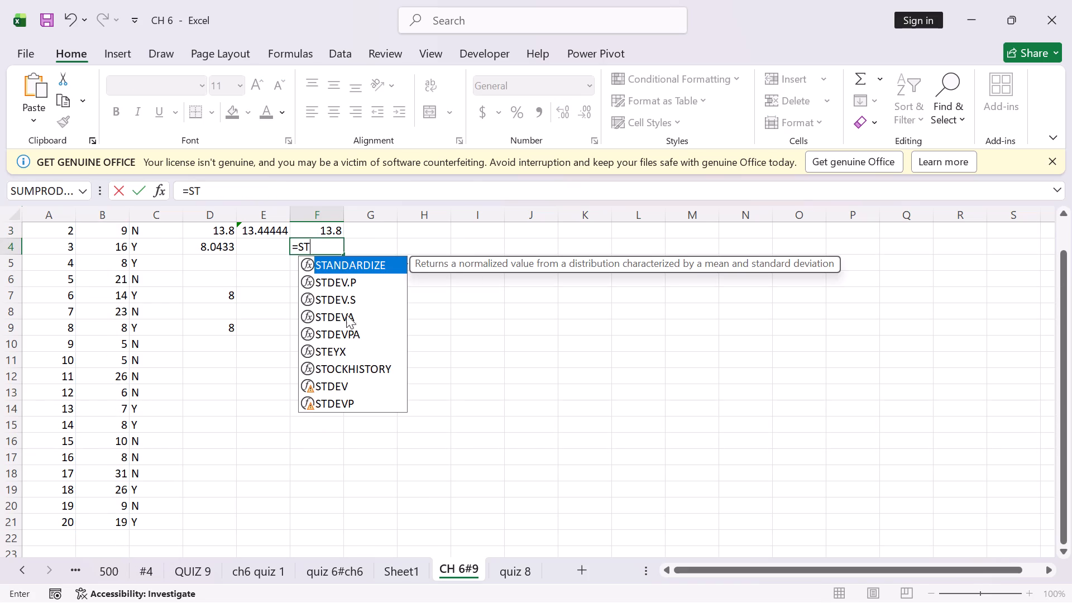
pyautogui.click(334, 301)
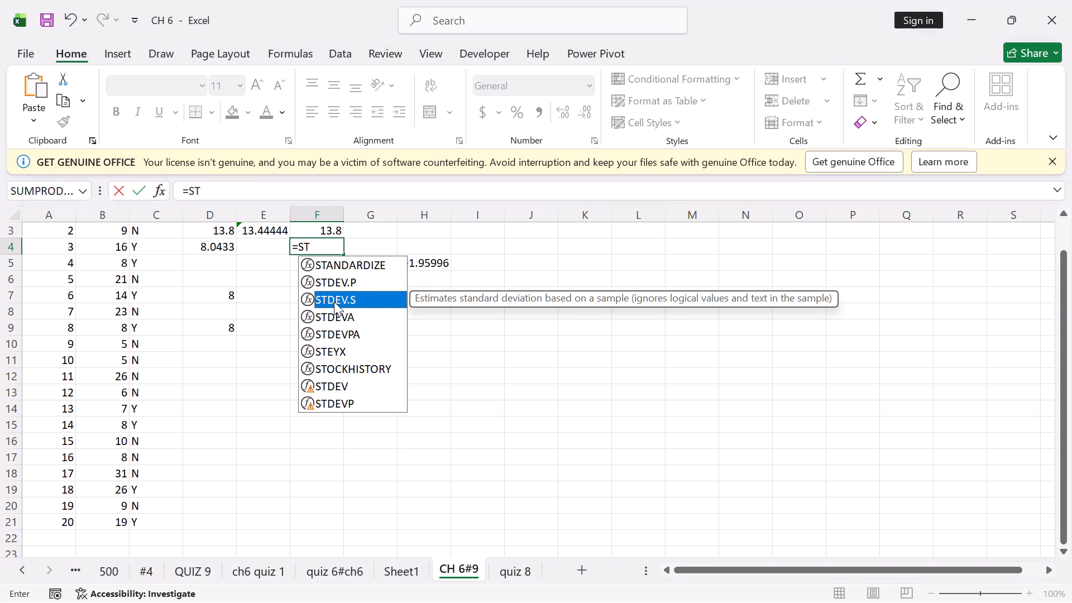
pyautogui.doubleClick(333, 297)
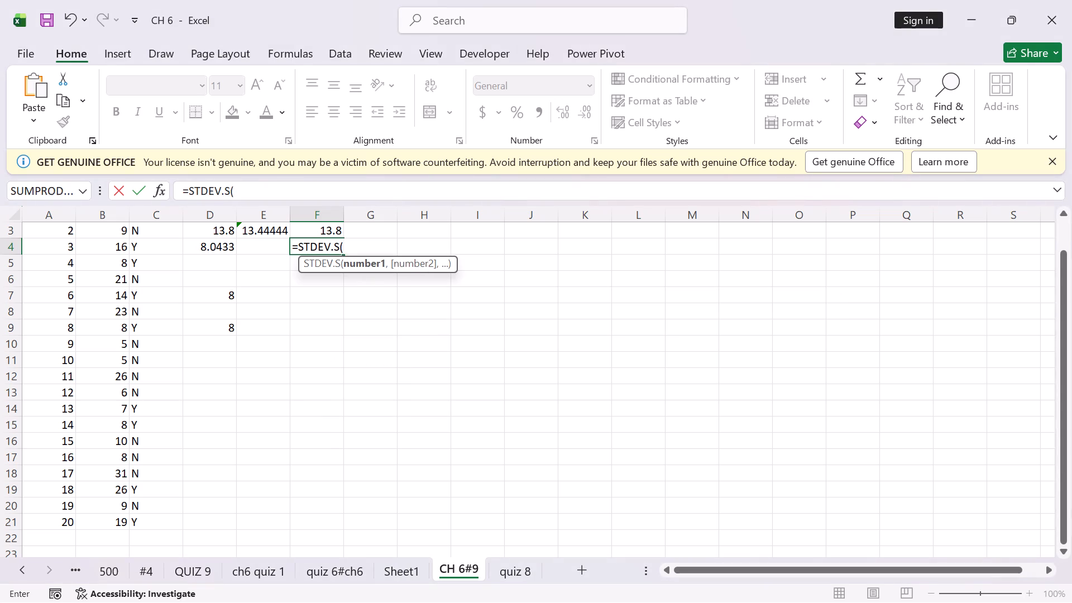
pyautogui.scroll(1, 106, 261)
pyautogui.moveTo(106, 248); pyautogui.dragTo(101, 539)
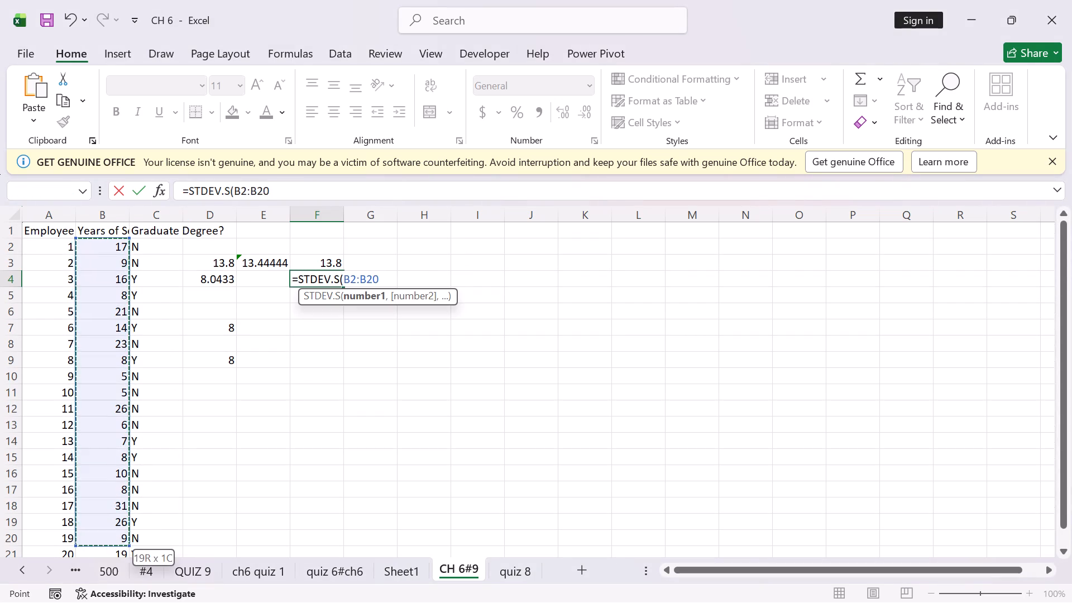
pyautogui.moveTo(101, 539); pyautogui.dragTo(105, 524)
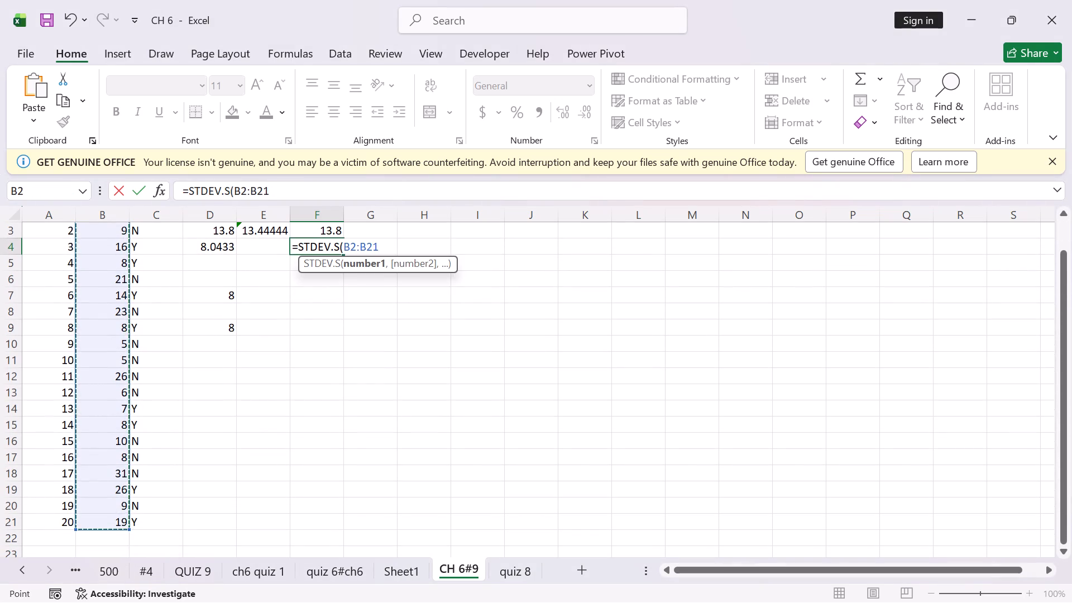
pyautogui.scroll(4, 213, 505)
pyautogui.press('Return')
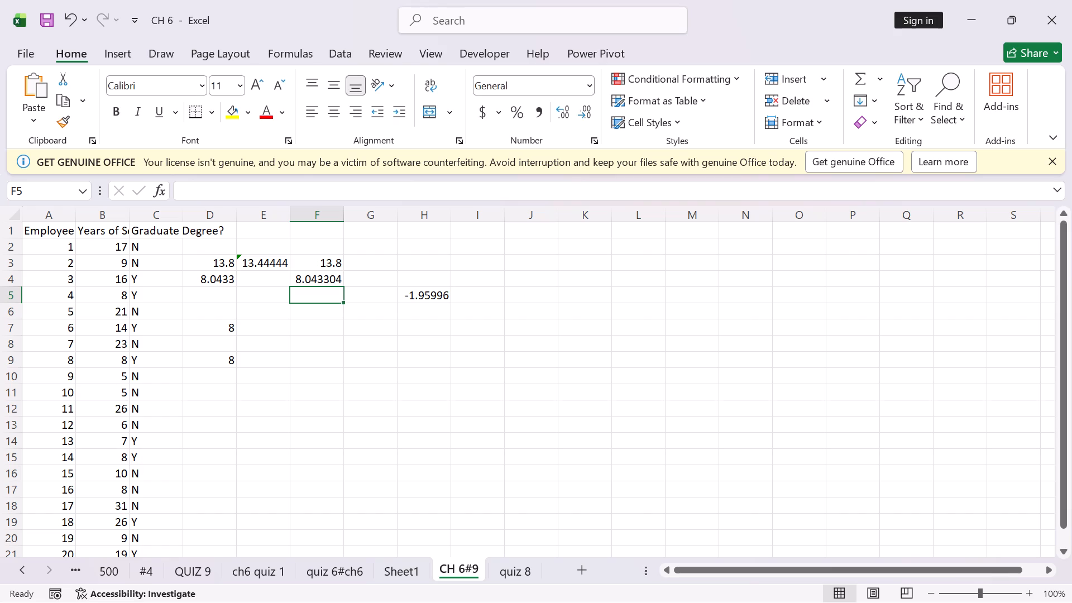
# Check the AVERAGE formula in cell E3 against the recreated calculations in F3:F4.
pyautogui.moveTo(336, 262); pyautogui.dragTo(332, 278)
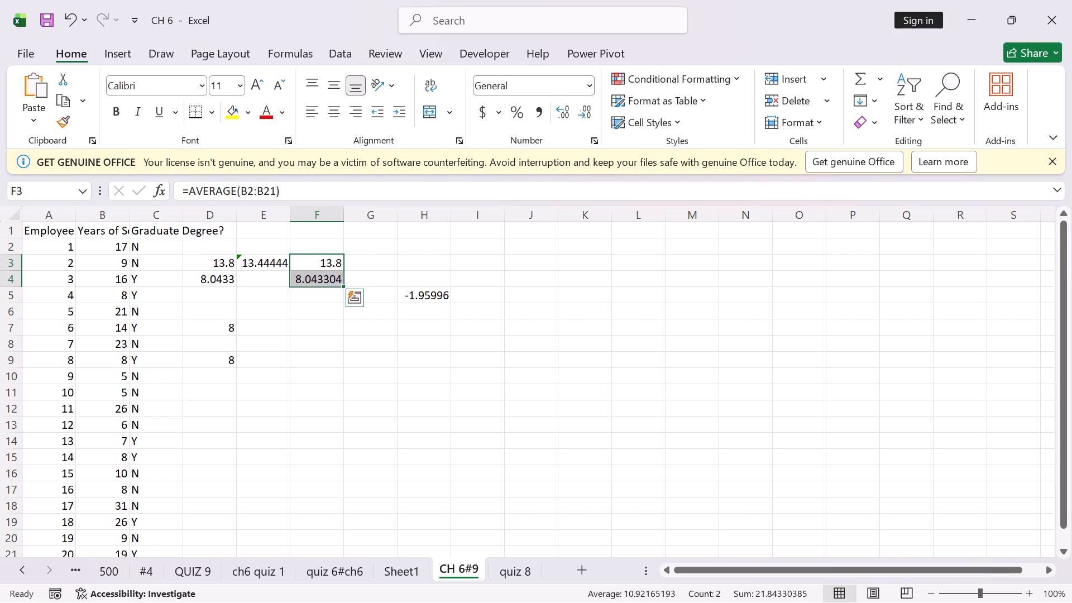
pyautogui.click(320, 308)
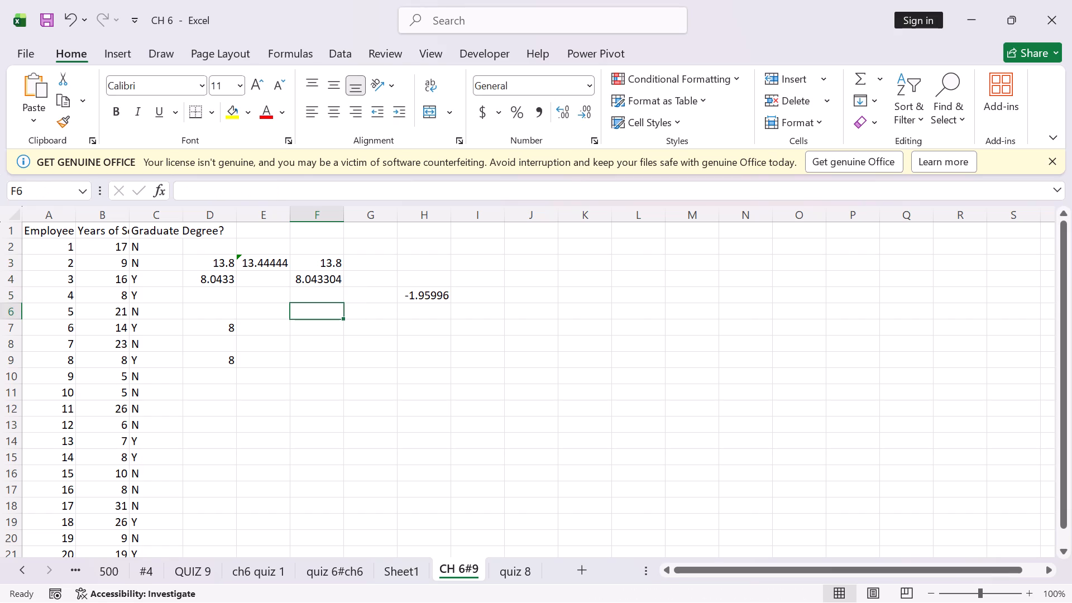
pyautogui.click(278, 264)
pyautogui.doubleClick(278, 264)
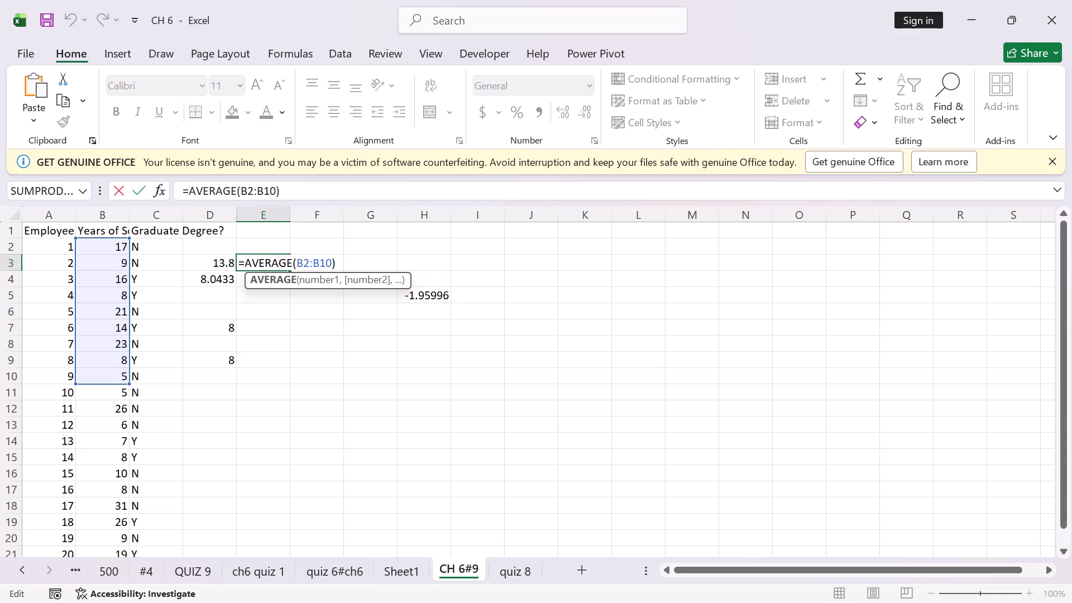
pyautogui.click(139, 190)
pyautogui.click(341, 318)
# Clear the recreated average and standard deviation in F3:F4 and the COUNTIF formula in D9.
pyautogui.moveTo(320, 262); pyautogui.dragTo(327, 273)
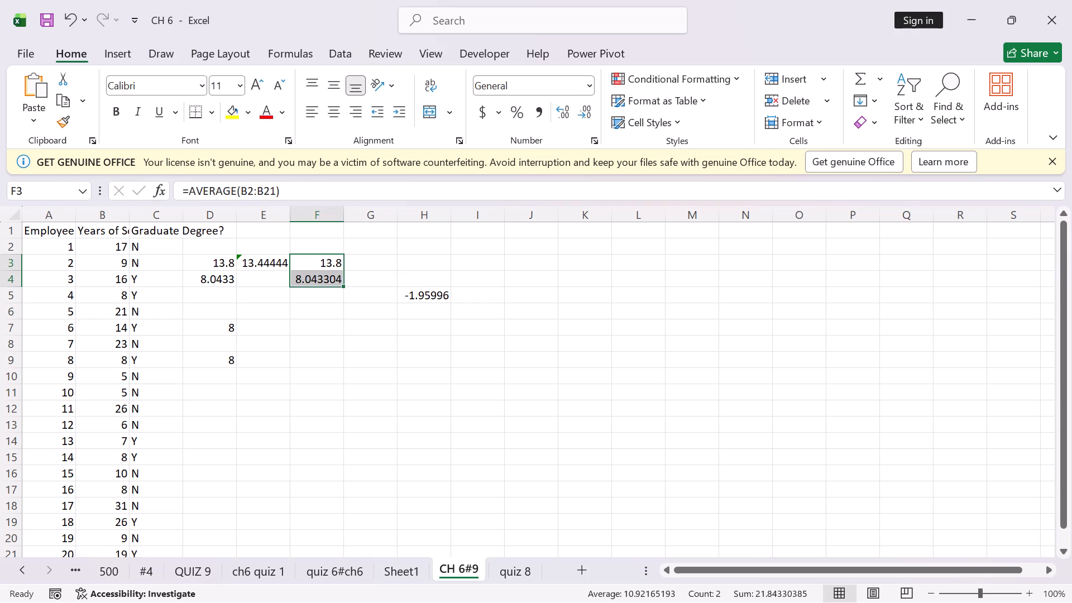
pyautogui.press('Delete')
pyautogui.click(233, 361)
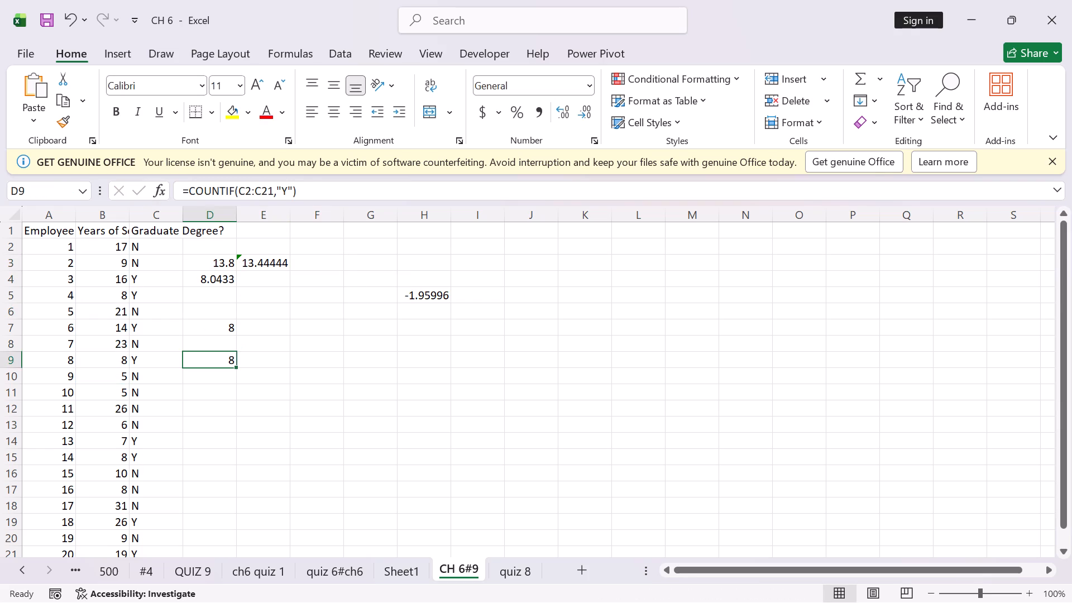
pyautogui.press('Delete')
pyautogui.click(295, 355)
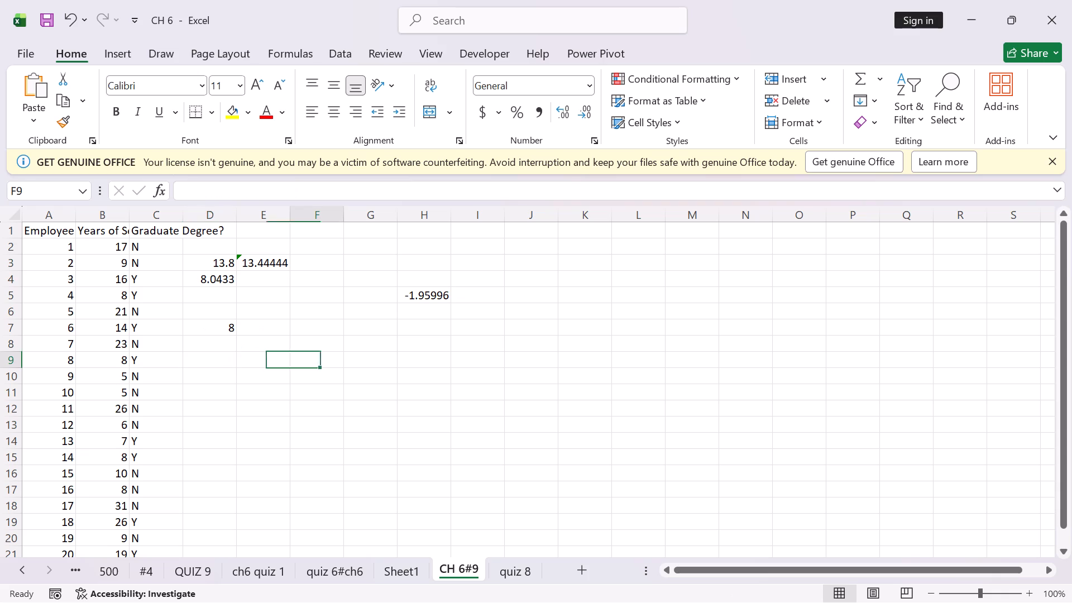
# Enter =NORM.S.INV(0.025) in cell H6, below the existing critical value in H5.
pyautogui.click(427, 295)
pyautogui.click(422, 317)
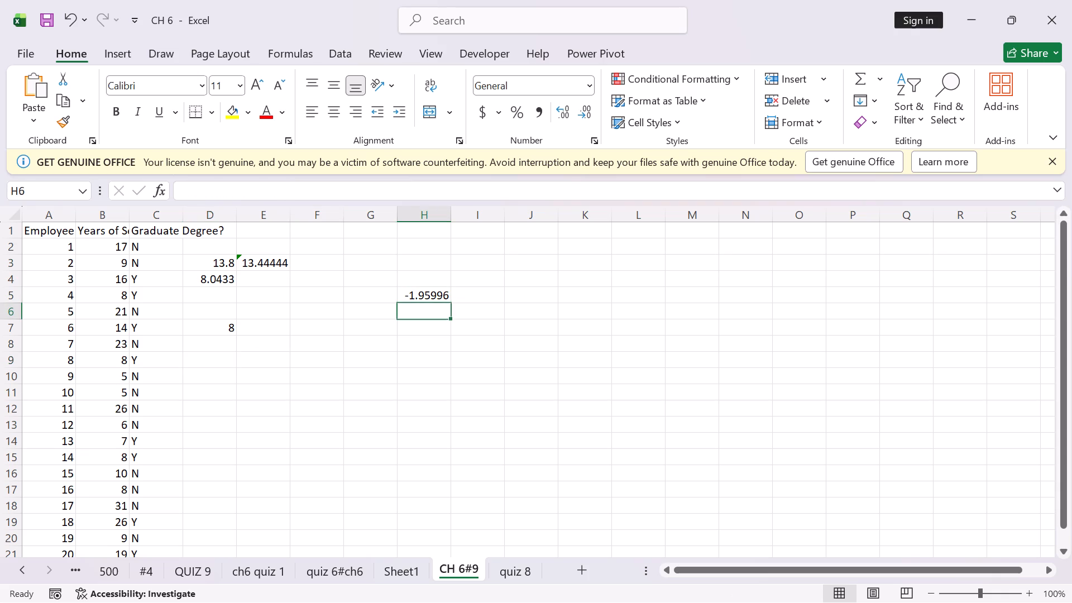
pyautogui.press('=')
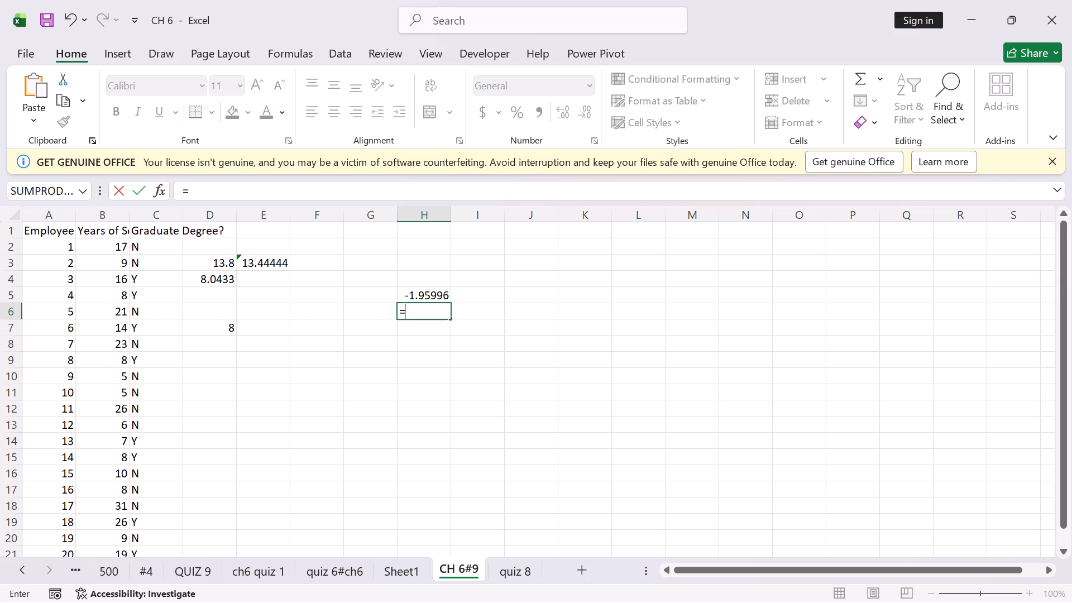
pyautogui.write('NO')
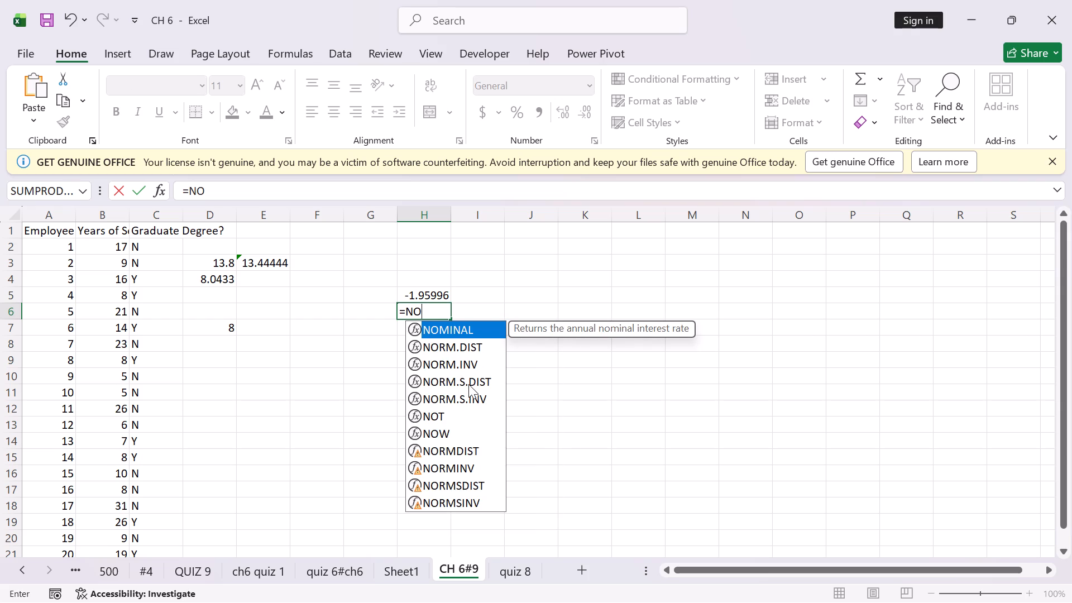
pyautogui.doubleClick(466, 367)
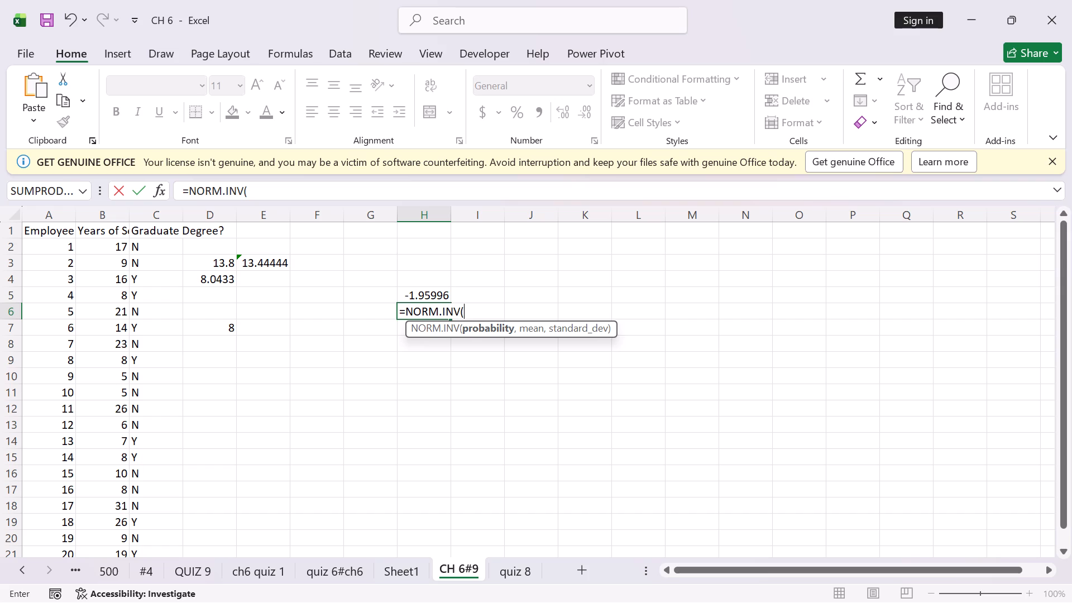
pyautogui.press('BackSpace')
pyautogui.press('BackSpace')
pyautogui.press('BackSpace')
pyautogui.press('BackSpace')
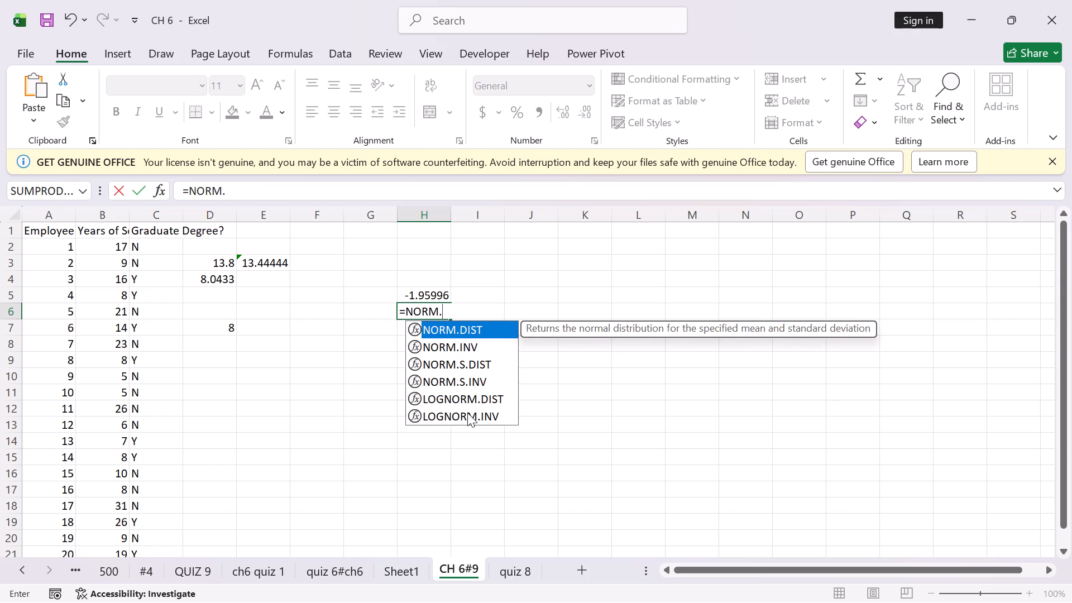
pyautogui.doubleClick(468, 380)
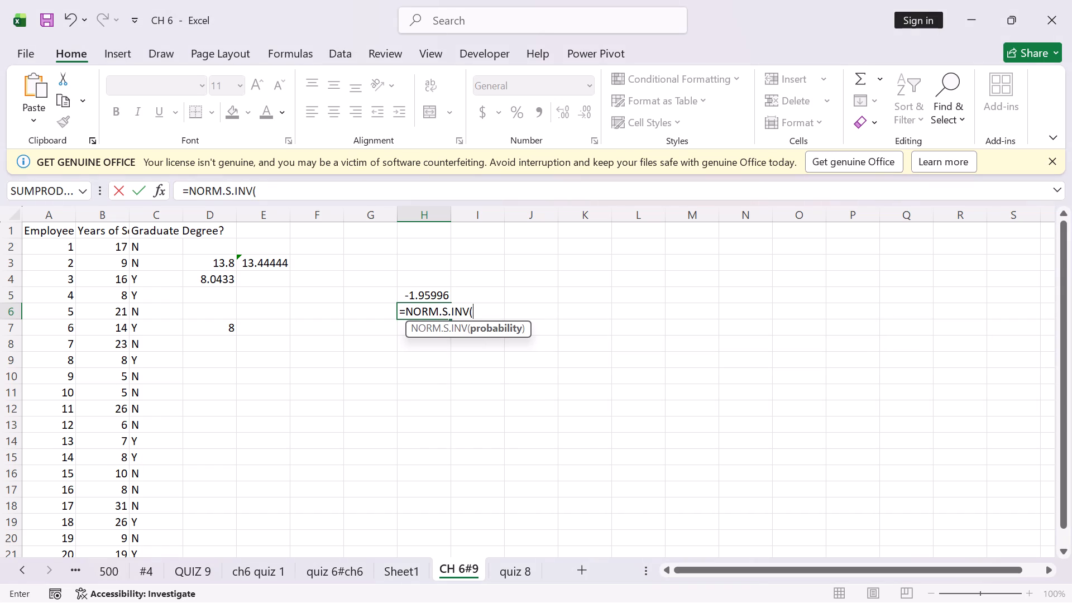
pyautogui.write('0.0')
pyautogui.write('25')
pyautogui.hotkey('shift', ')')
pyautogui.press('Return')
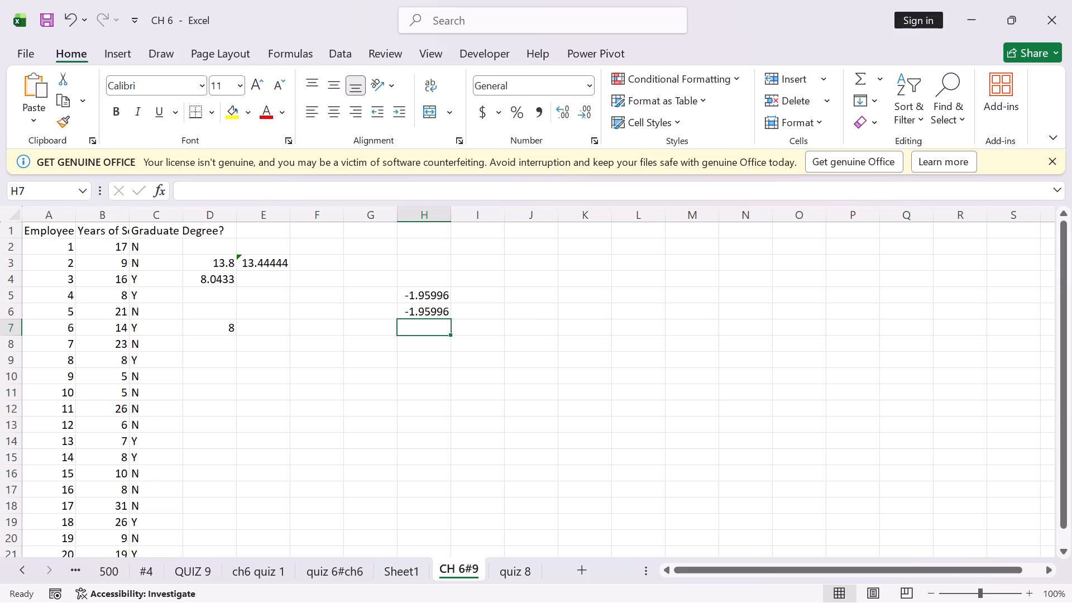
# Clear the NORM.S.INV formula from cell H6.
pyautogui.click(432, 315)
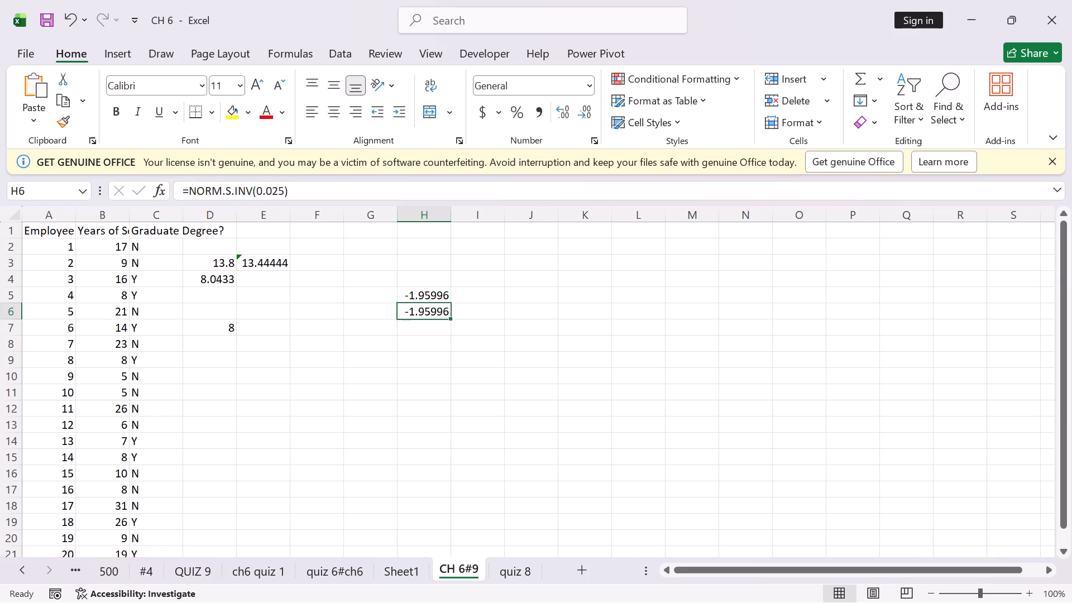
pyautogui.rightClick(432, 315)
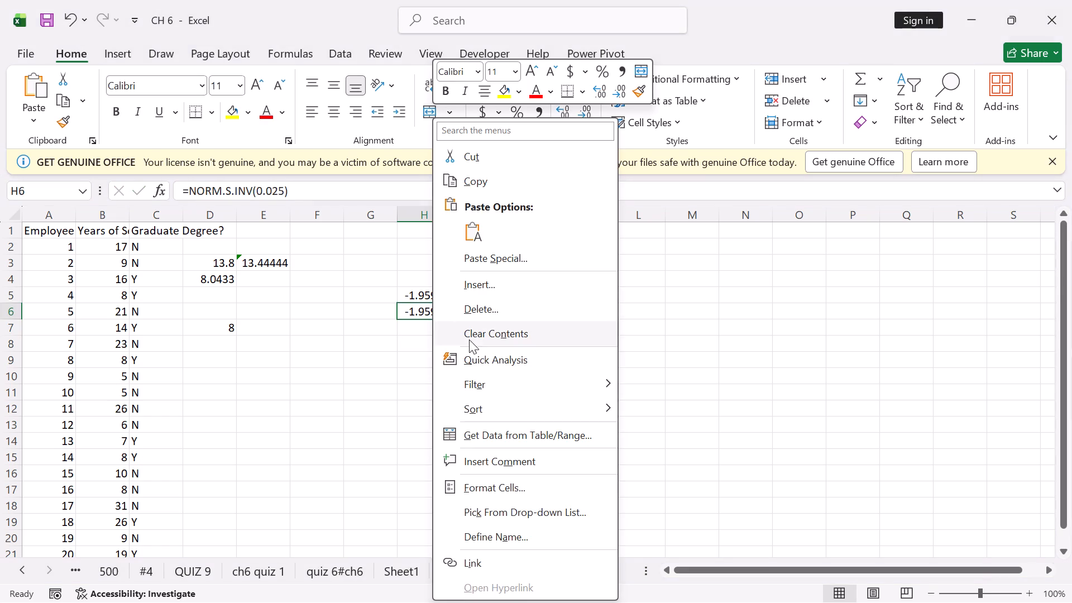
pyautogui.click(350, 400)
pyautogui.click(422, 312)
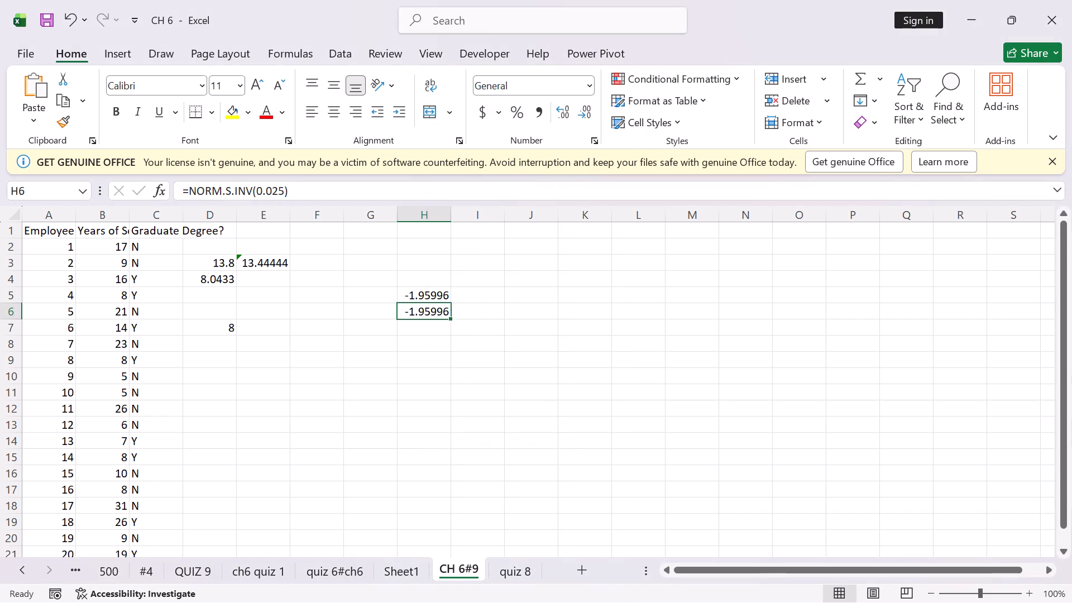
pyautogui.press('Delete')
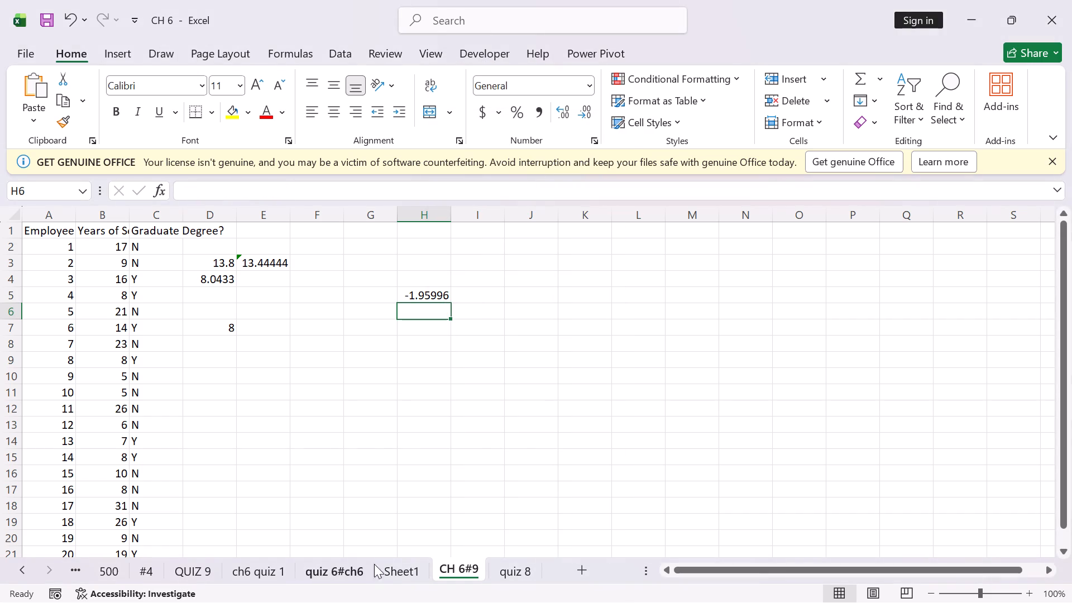
# Switch to the quiz 6#ch6 sheet and examine its attendance data and existing formulas, including cell E3.
pyautogui.click(388, 571)
pyautogui.click(342, 568)
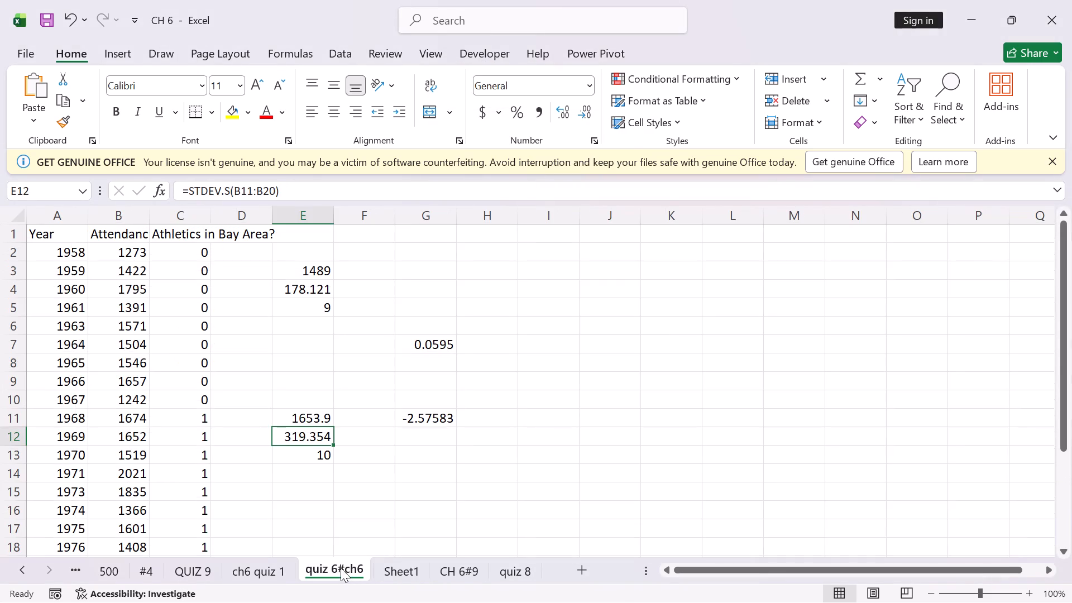
pyautogui.scroll(-4, 378, 438)
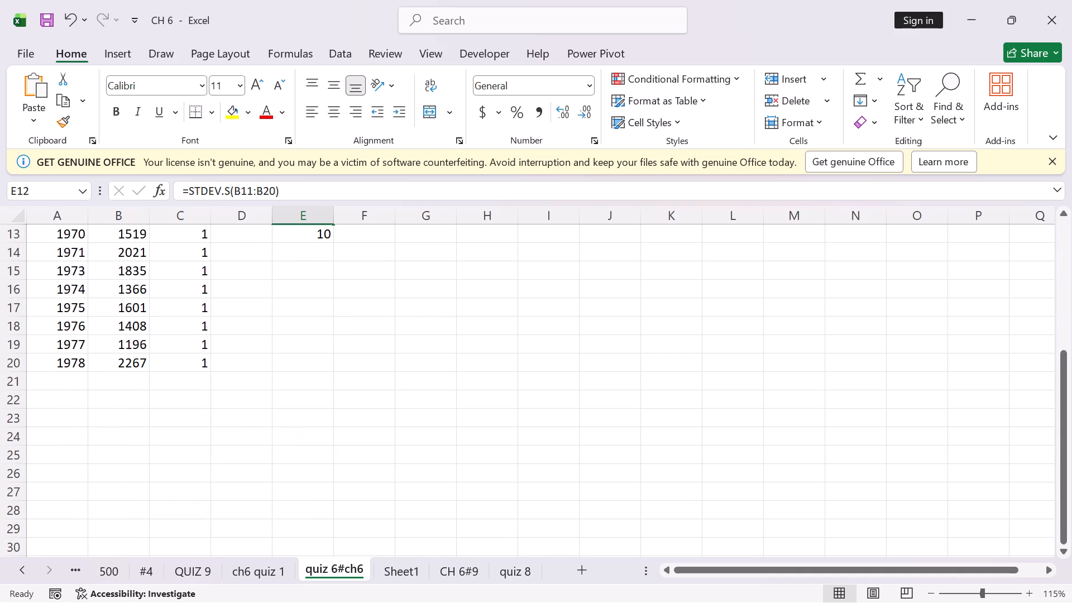
pyautogui.scroll(6, 378, 438)
pyautogui.click(408, 341)
pyautogui.click(324, 271)
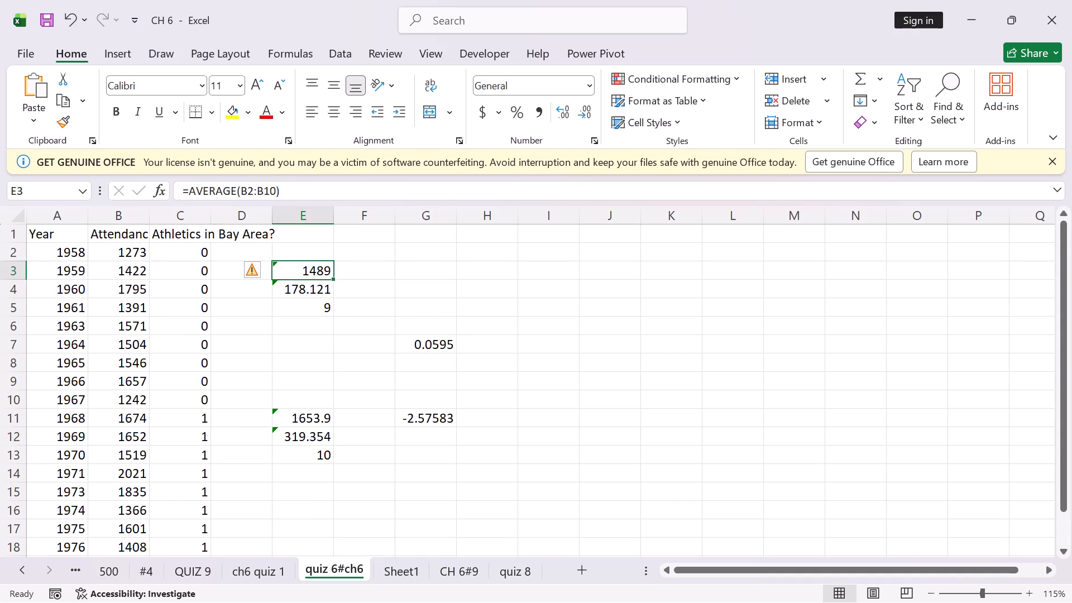
pyautogui.click(324, 331)
pyautogui.click(538, 345)
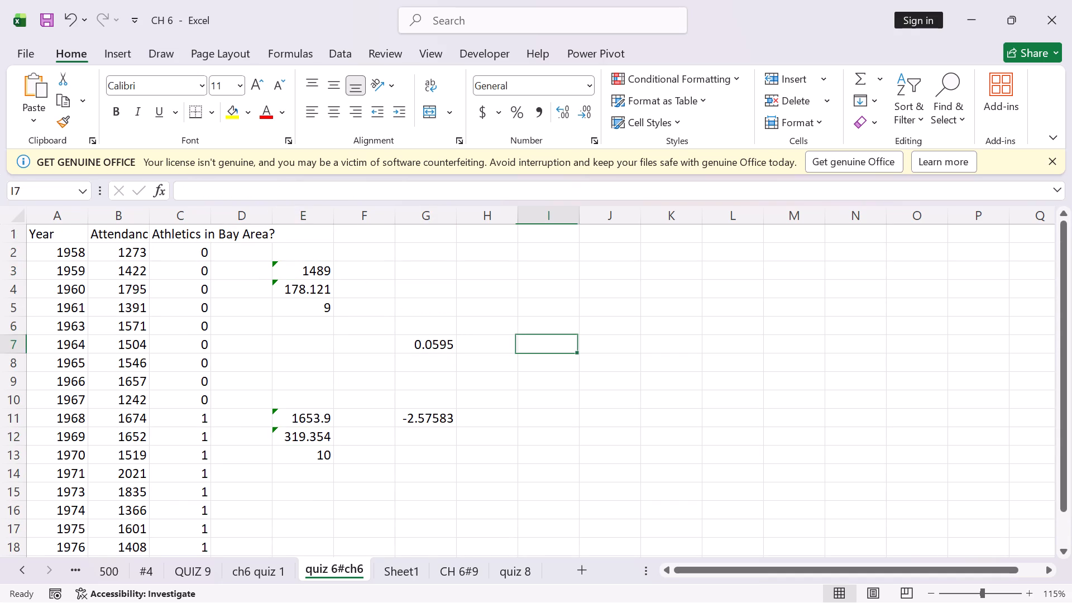
# Calculate the average attendance for the years marked 0 in cell F3 with AVERAGE over B2:B10.
pyautogui.click(382, 271)
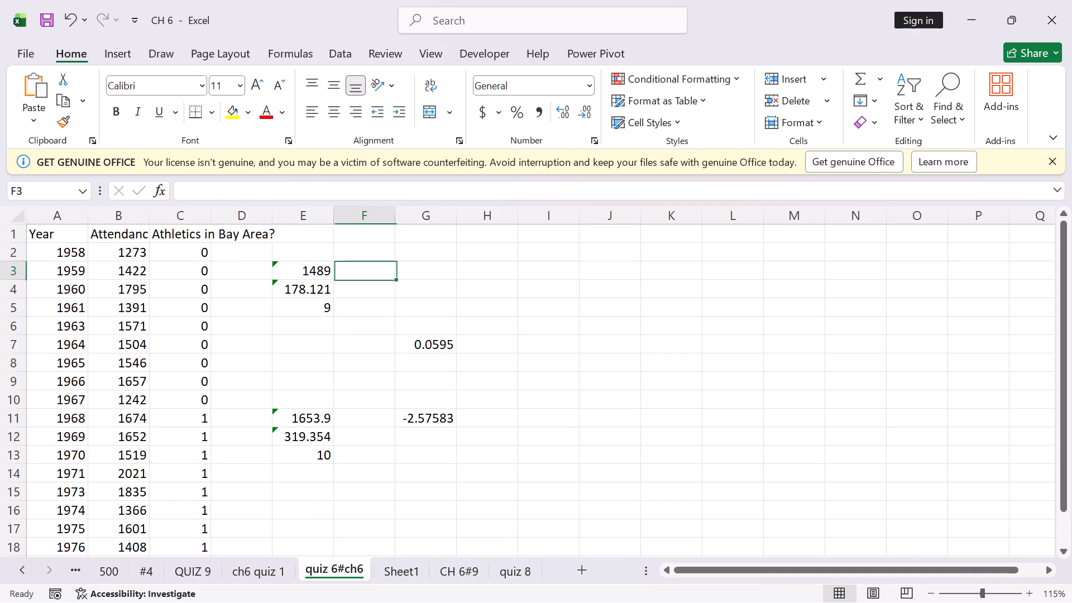
pyautogui.write('=AV')
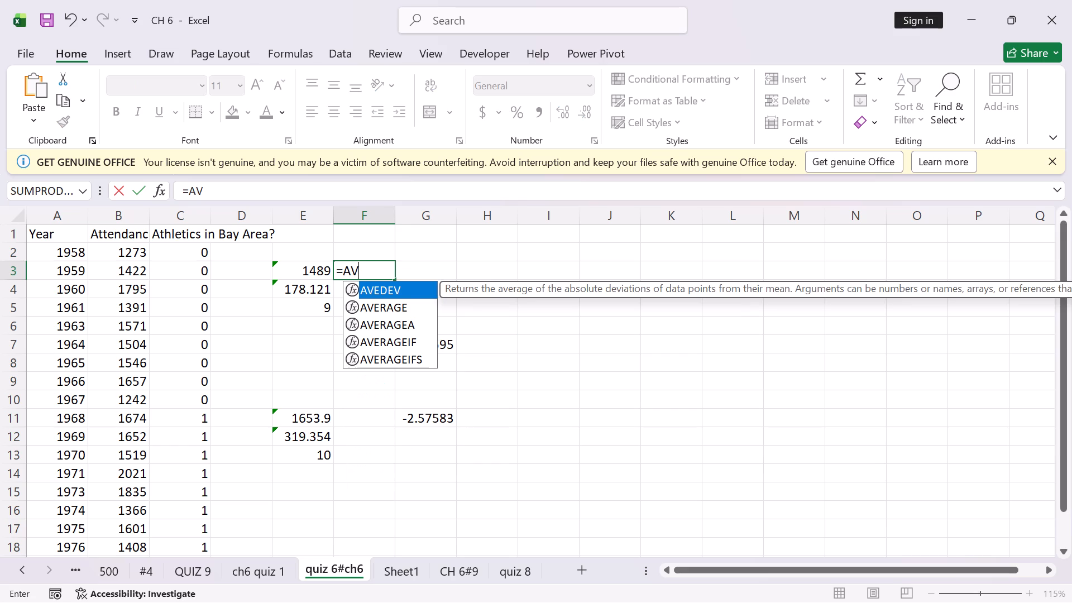
pyautogui.doubleClick(387, 307)
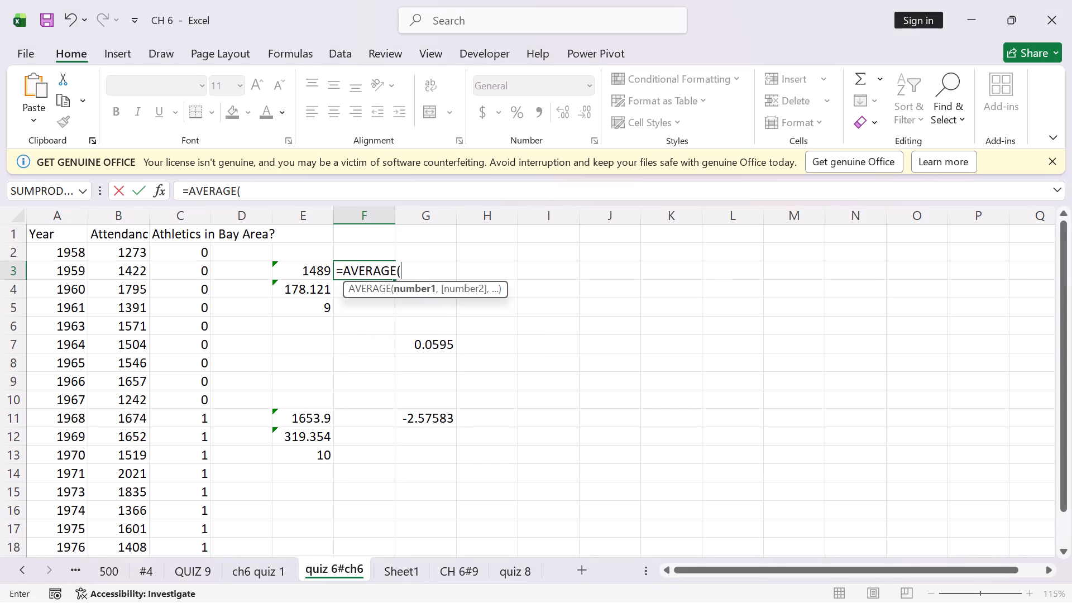
pyautogui.moveTo(197, 252); pyautogui.dragTo(197, 258)
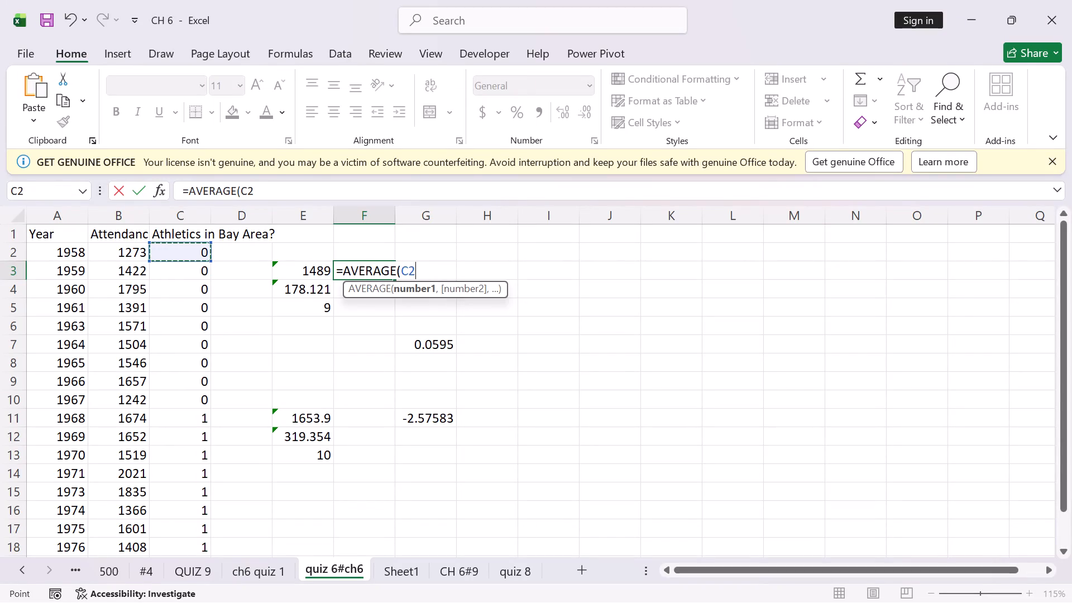
pyautogui.press('BackSpace')
pyautogui.press('BackSpace')
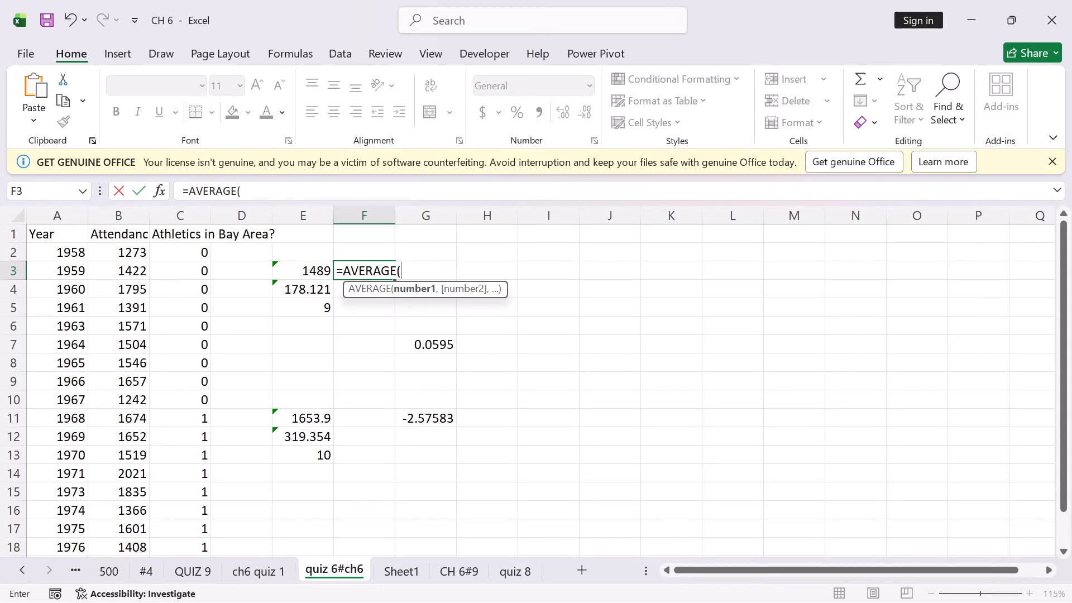
pyautogui.moveTo(124, 254); pyautogui.dragTo(127, 408)
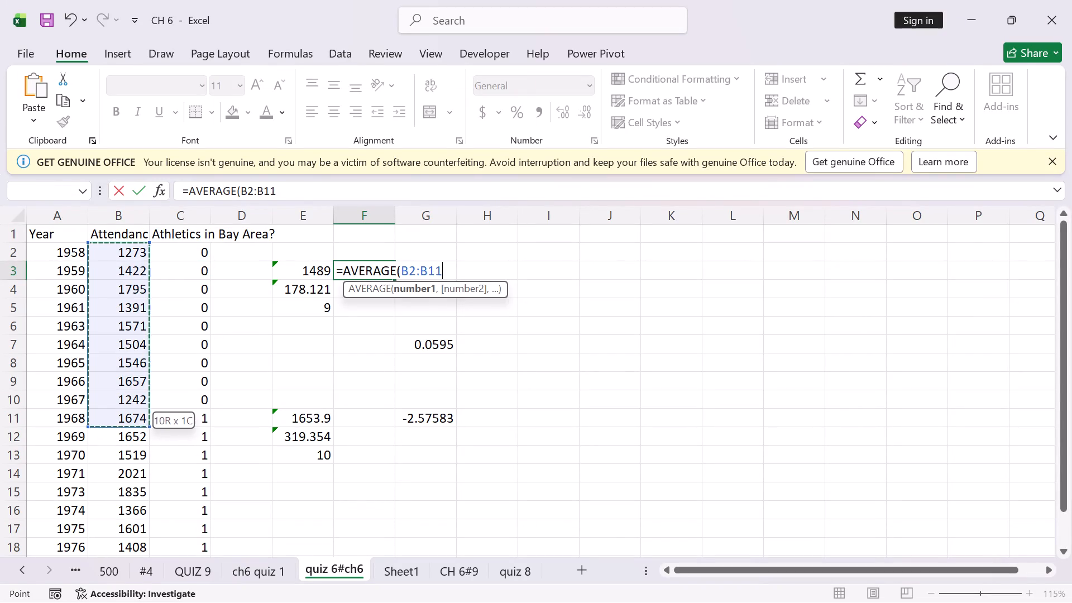
pyautogui.moveTo(127, 408); pyautogui.dragTo(128, 403)
pyautogui.press('Return')
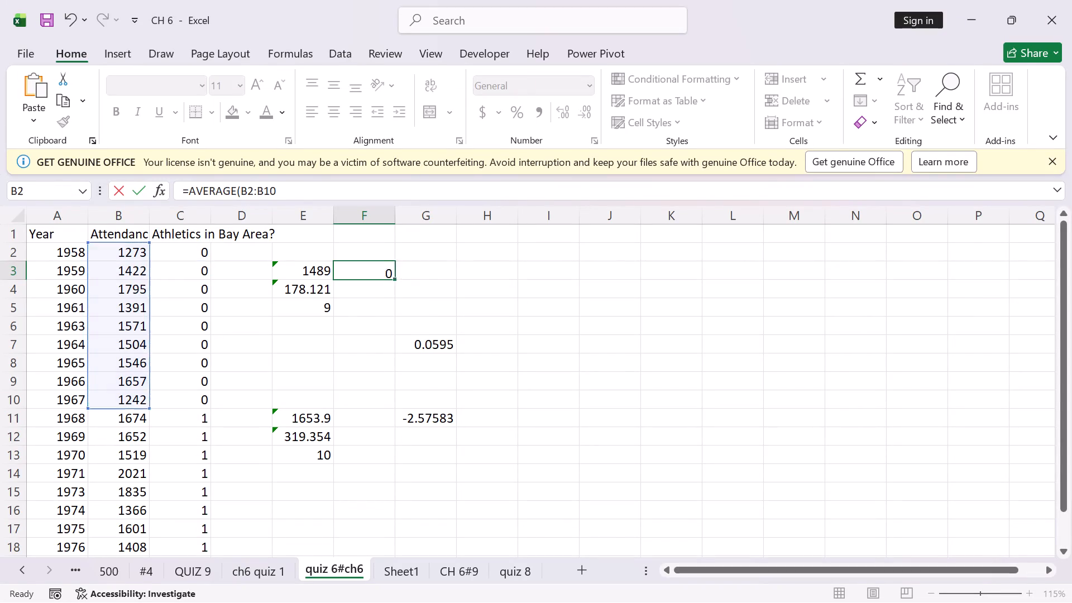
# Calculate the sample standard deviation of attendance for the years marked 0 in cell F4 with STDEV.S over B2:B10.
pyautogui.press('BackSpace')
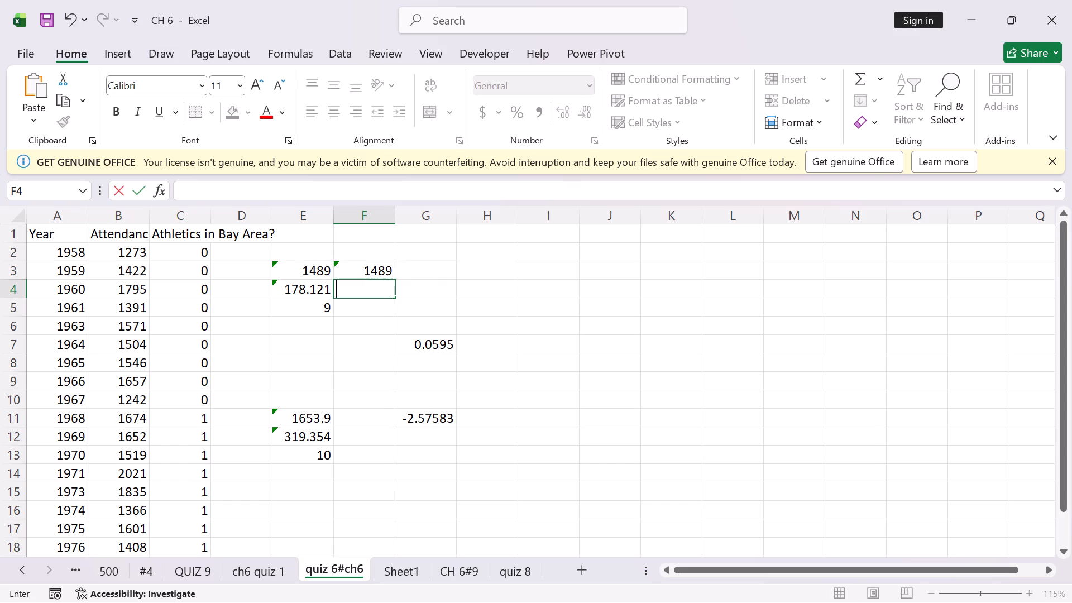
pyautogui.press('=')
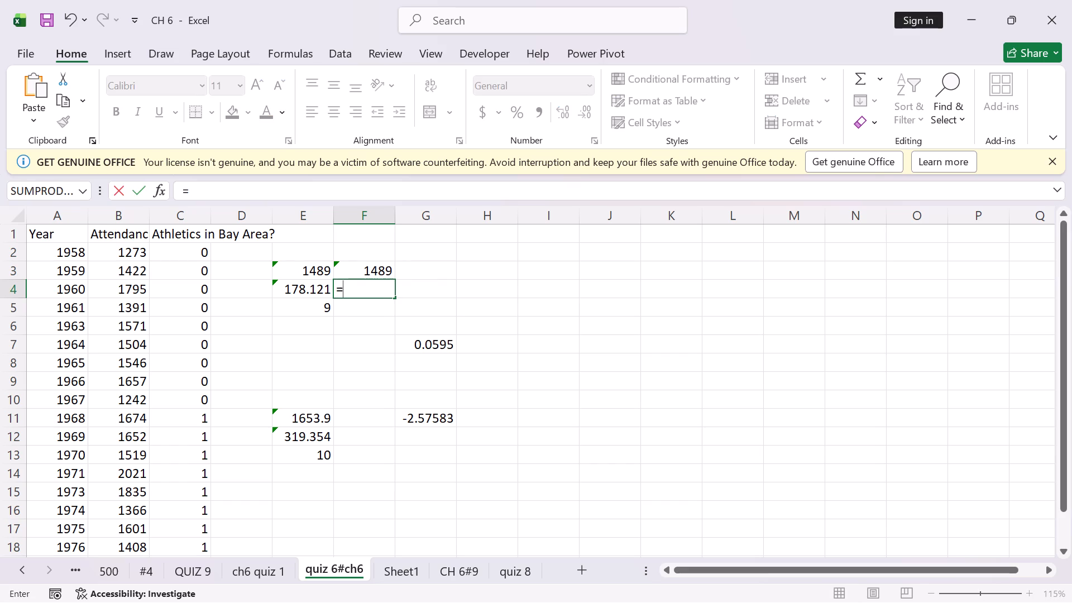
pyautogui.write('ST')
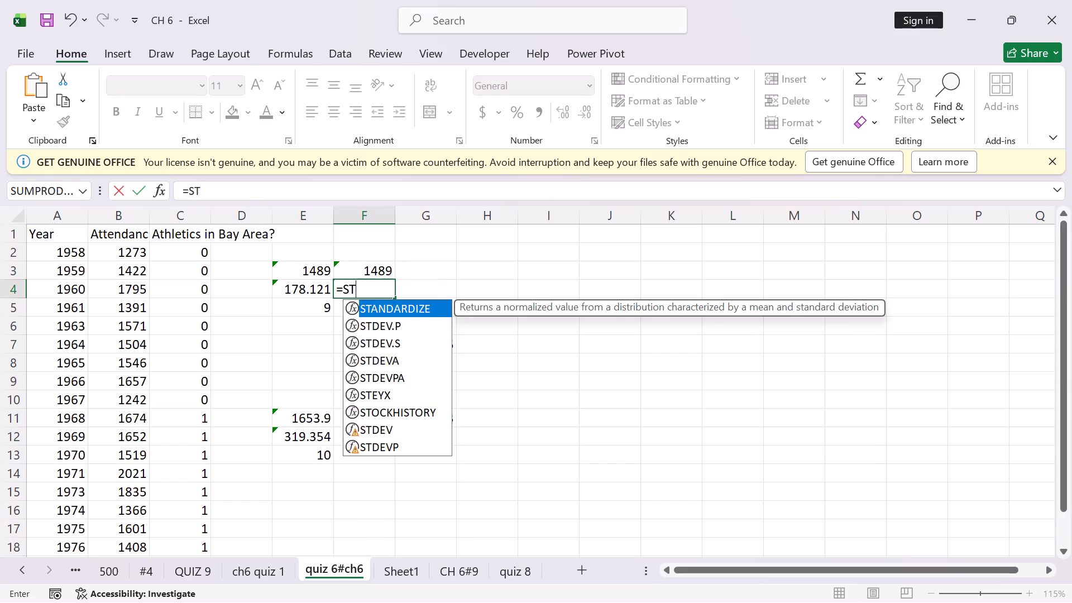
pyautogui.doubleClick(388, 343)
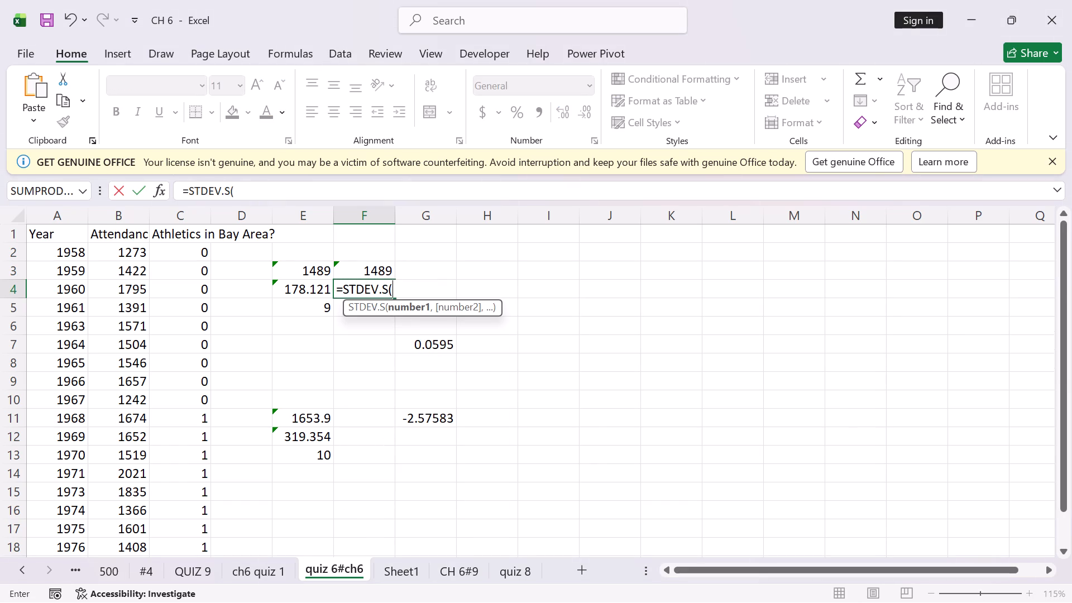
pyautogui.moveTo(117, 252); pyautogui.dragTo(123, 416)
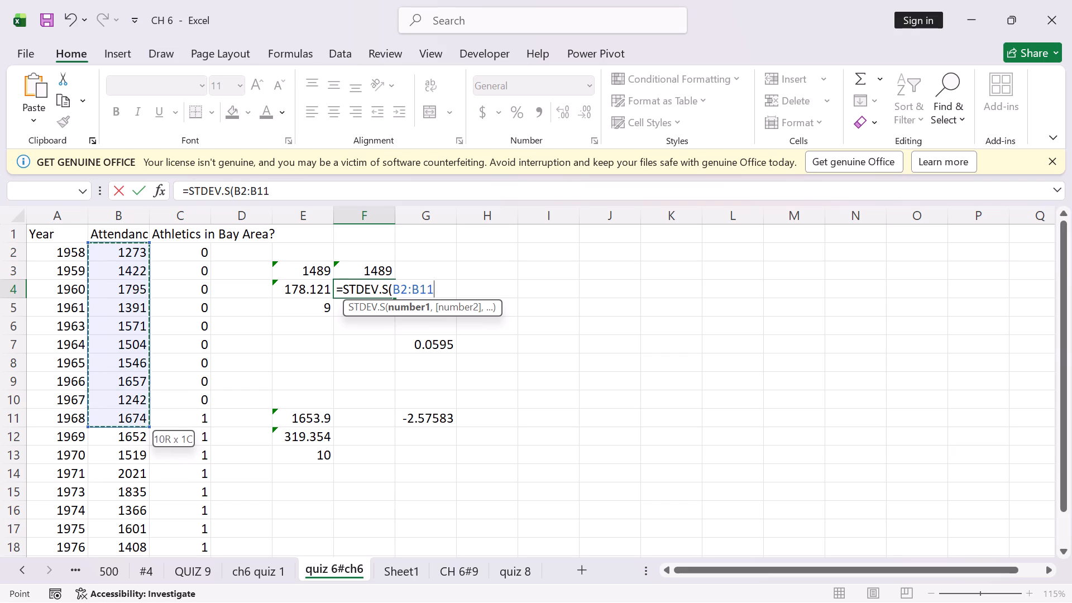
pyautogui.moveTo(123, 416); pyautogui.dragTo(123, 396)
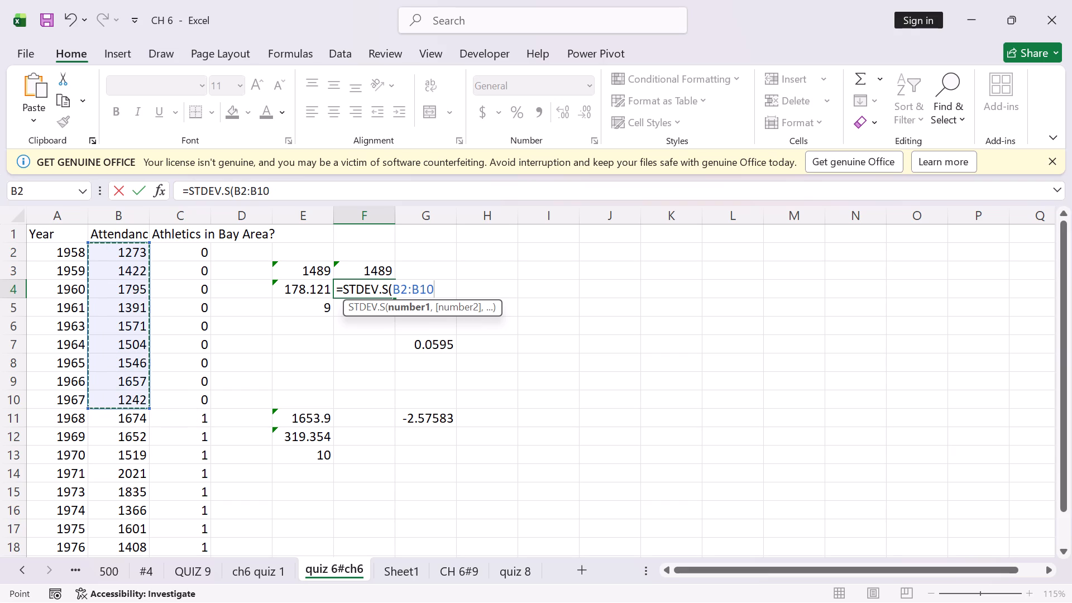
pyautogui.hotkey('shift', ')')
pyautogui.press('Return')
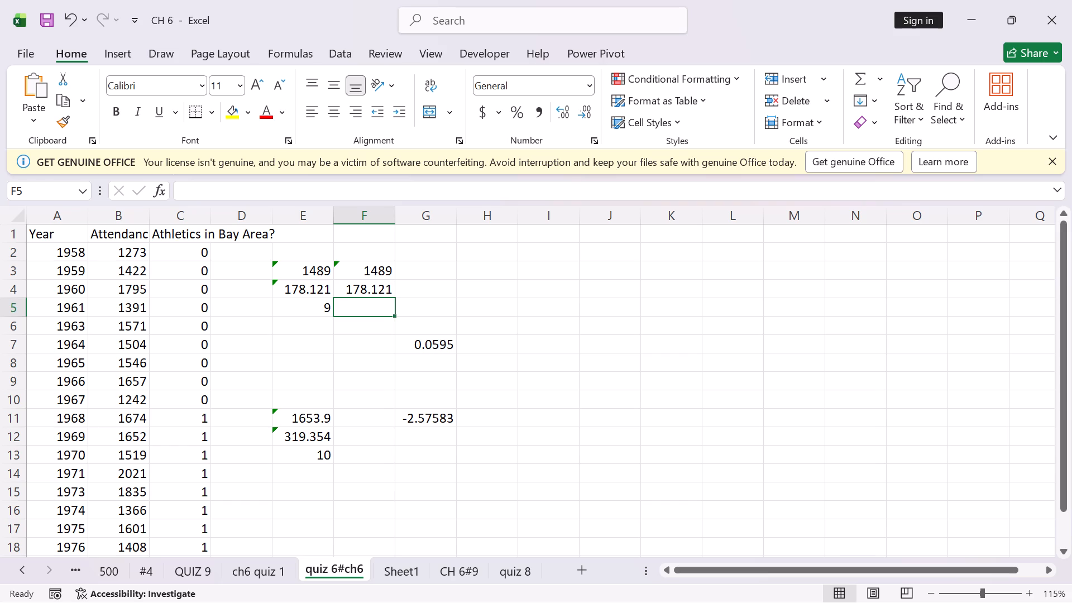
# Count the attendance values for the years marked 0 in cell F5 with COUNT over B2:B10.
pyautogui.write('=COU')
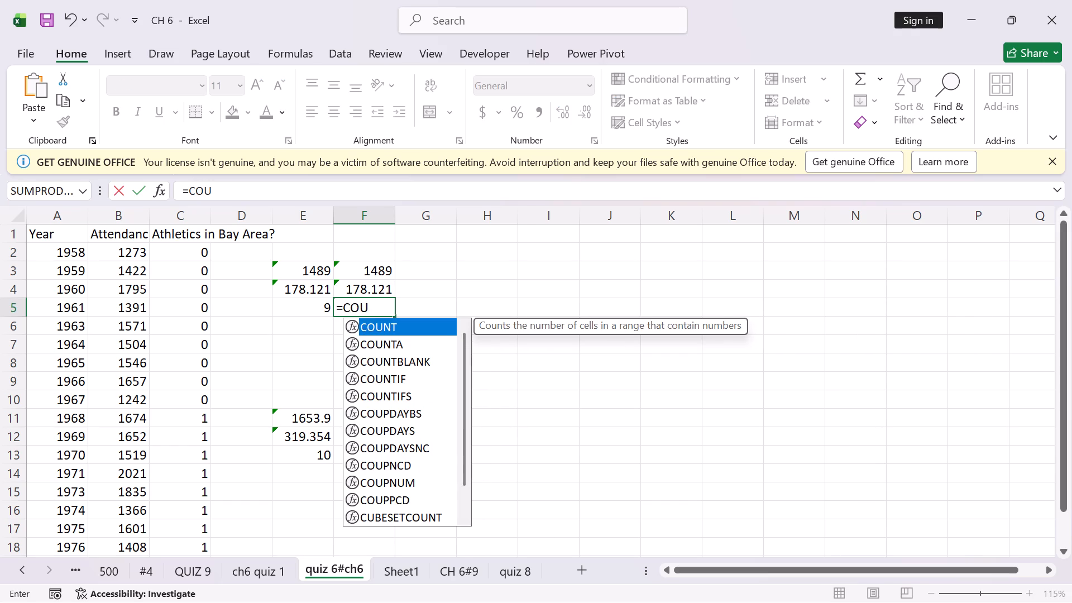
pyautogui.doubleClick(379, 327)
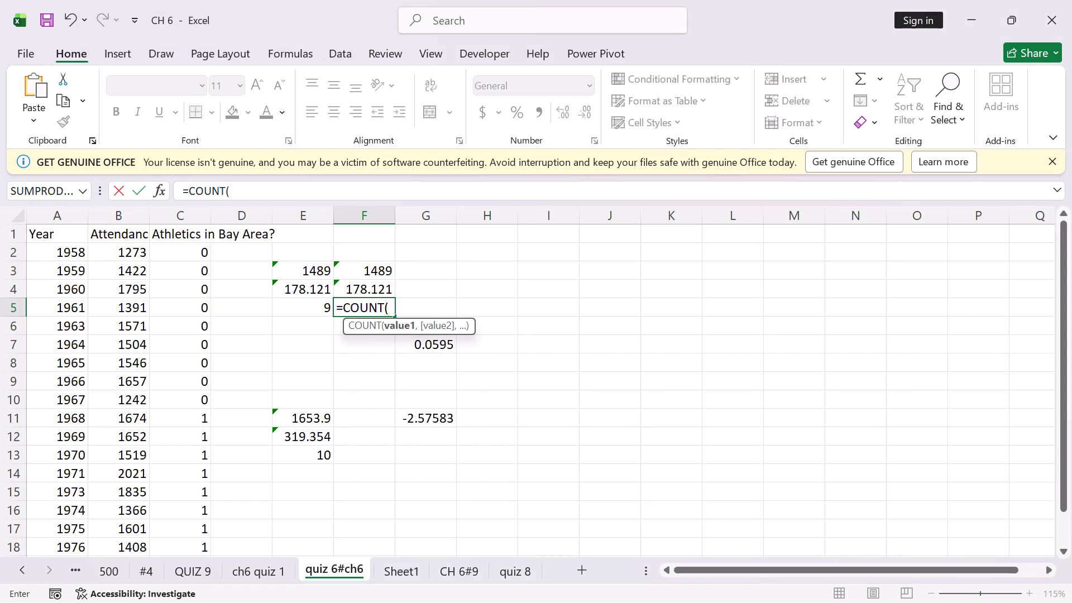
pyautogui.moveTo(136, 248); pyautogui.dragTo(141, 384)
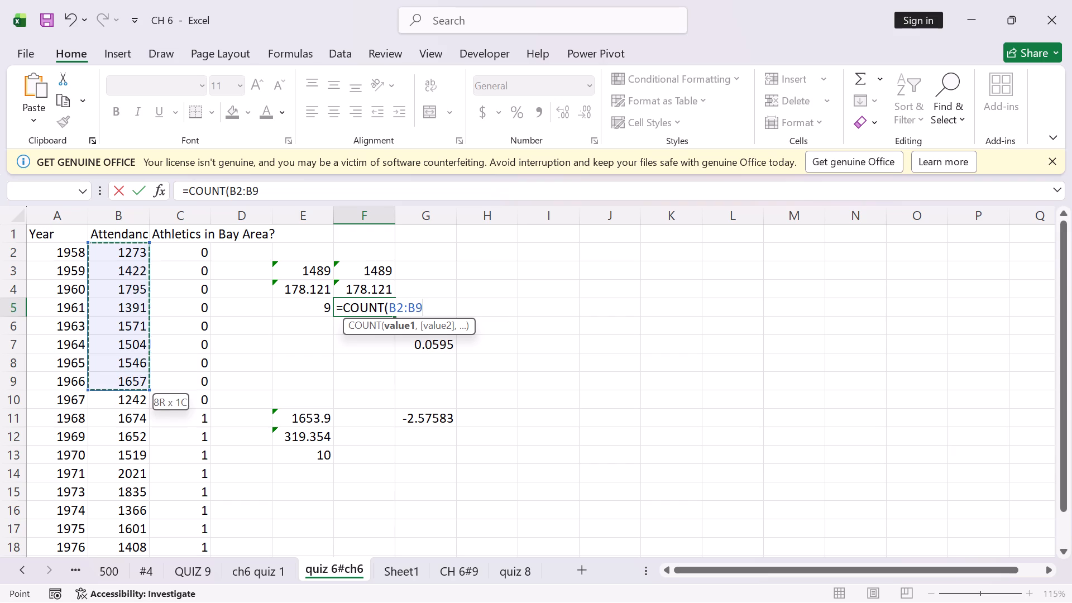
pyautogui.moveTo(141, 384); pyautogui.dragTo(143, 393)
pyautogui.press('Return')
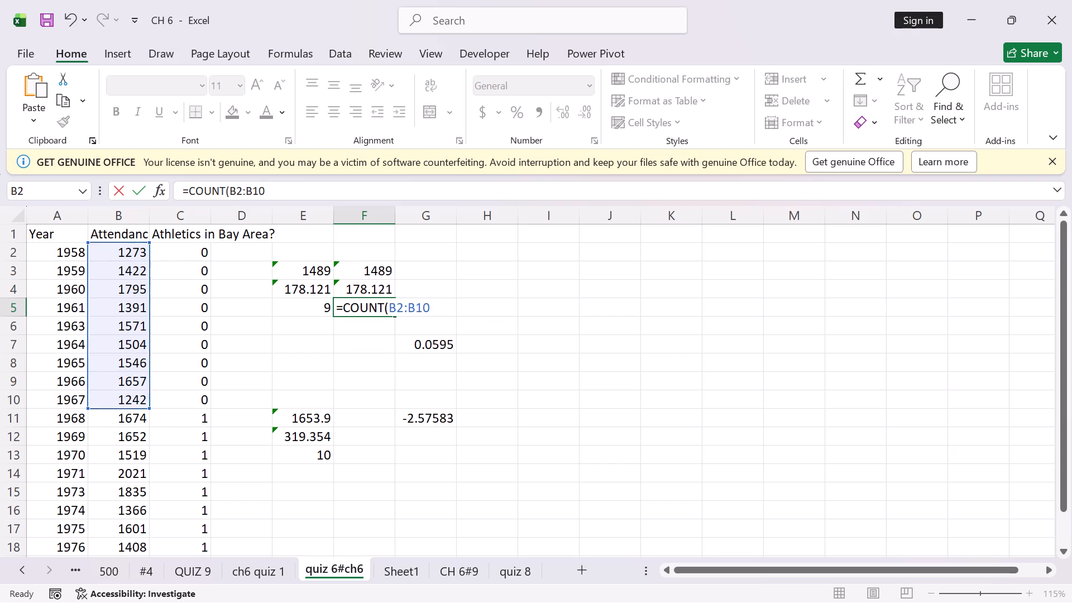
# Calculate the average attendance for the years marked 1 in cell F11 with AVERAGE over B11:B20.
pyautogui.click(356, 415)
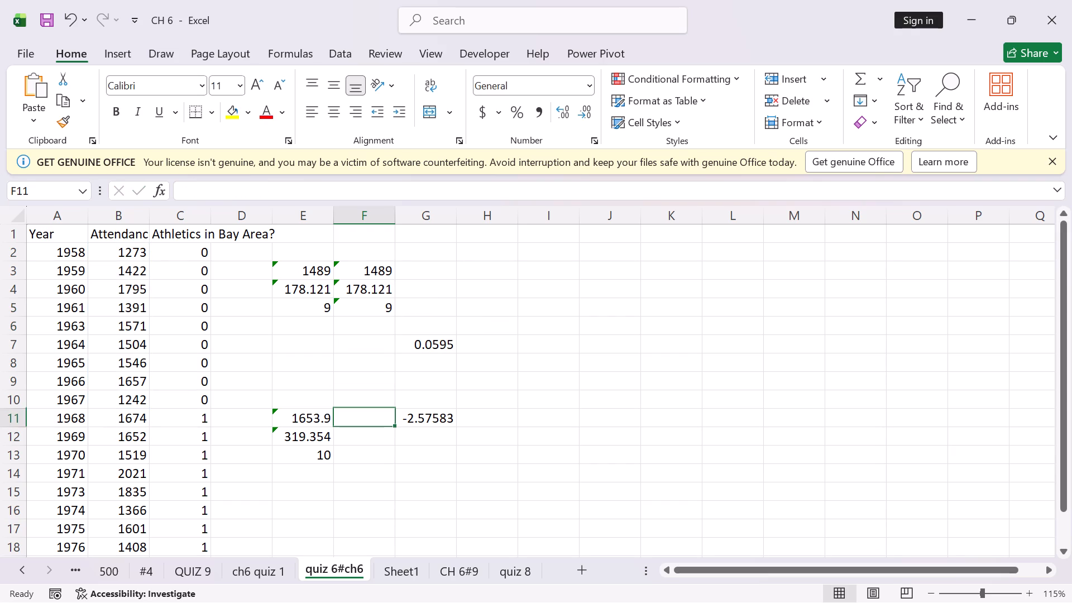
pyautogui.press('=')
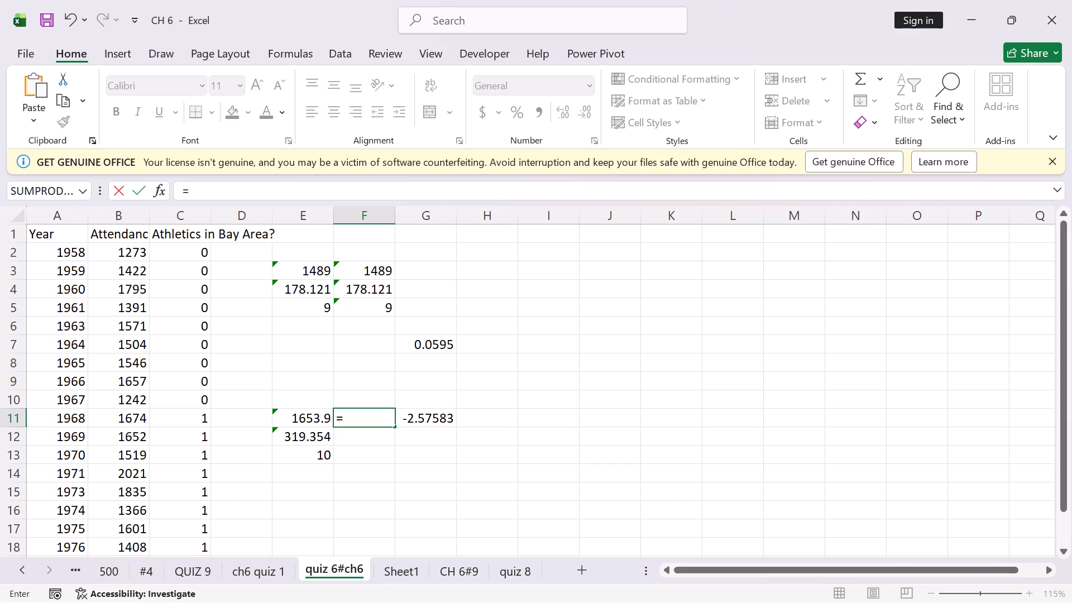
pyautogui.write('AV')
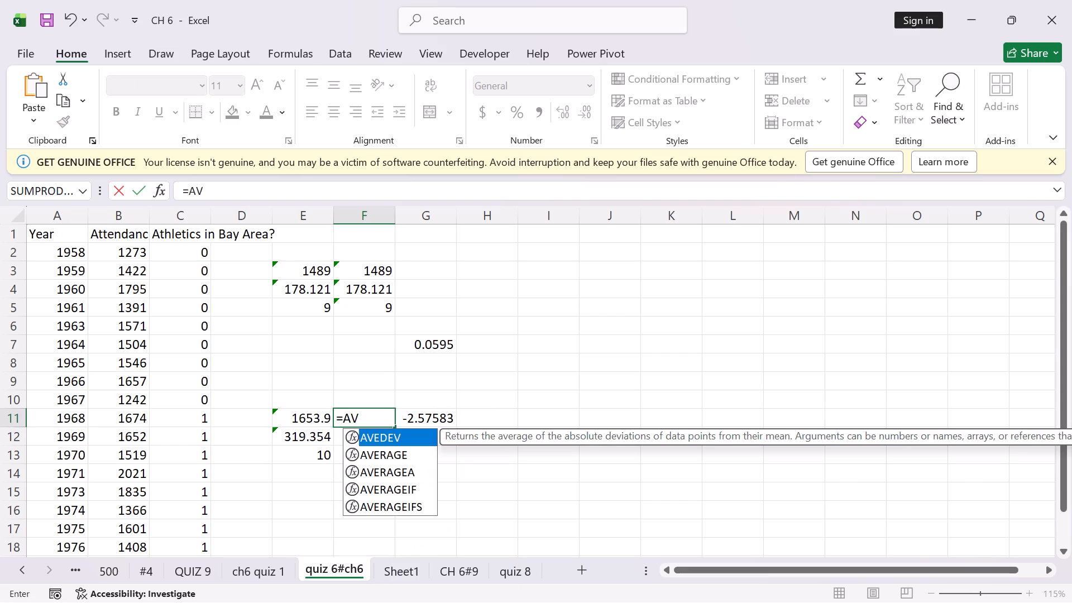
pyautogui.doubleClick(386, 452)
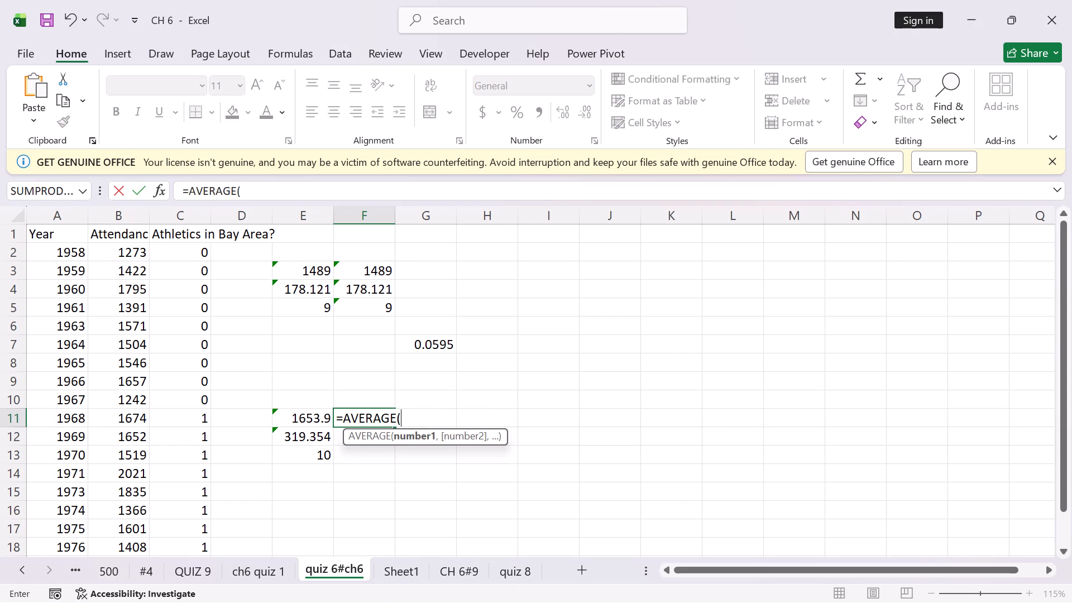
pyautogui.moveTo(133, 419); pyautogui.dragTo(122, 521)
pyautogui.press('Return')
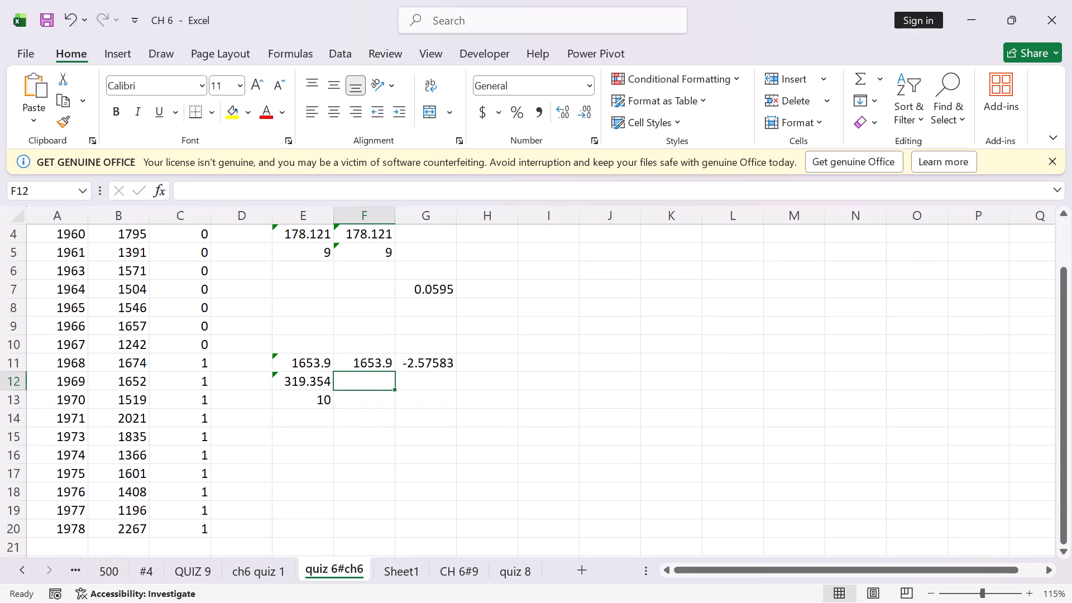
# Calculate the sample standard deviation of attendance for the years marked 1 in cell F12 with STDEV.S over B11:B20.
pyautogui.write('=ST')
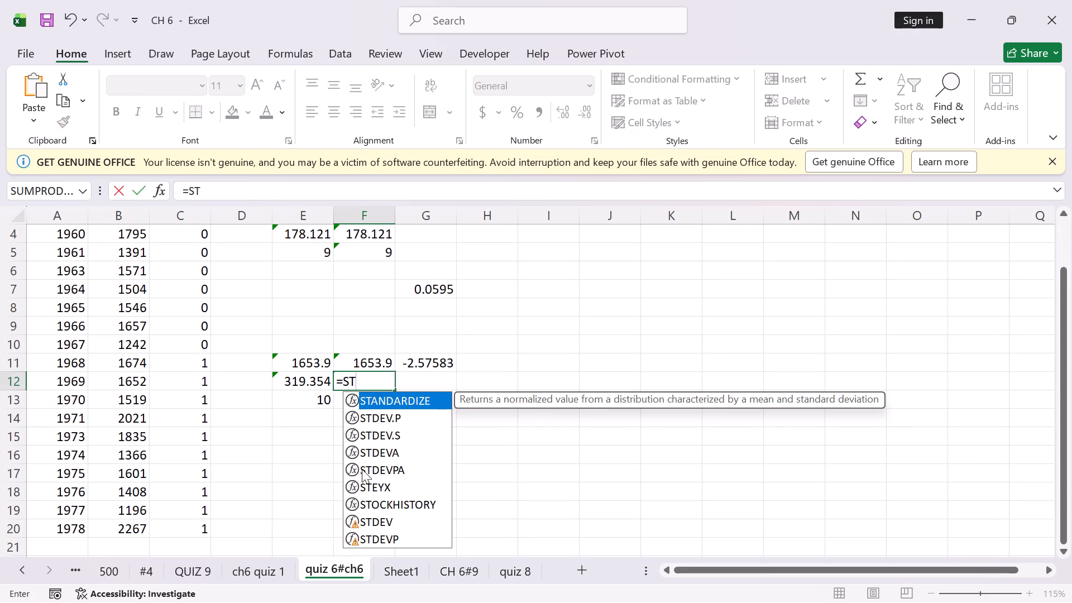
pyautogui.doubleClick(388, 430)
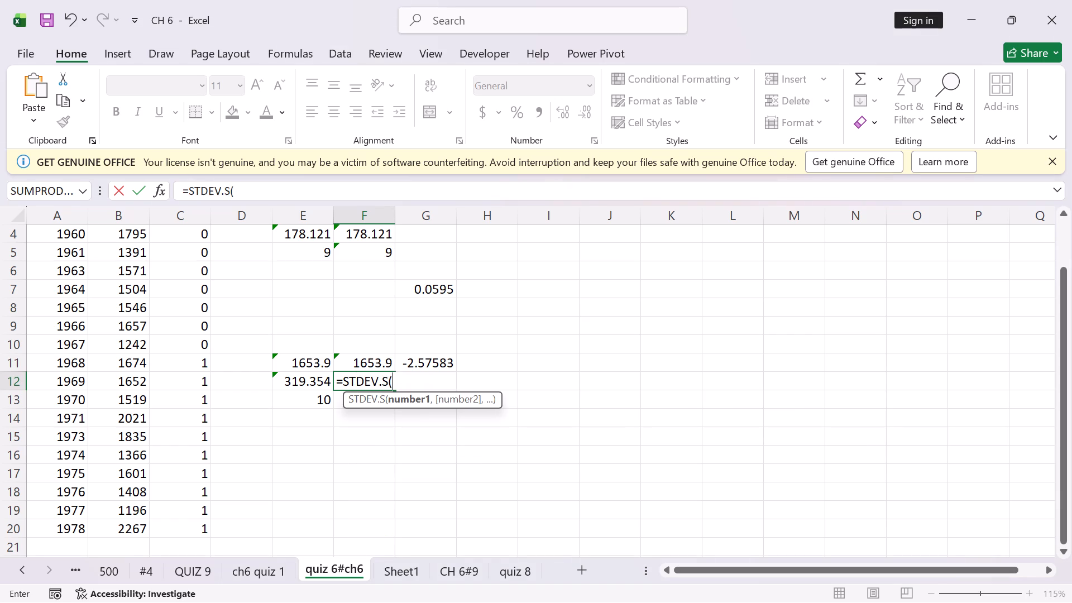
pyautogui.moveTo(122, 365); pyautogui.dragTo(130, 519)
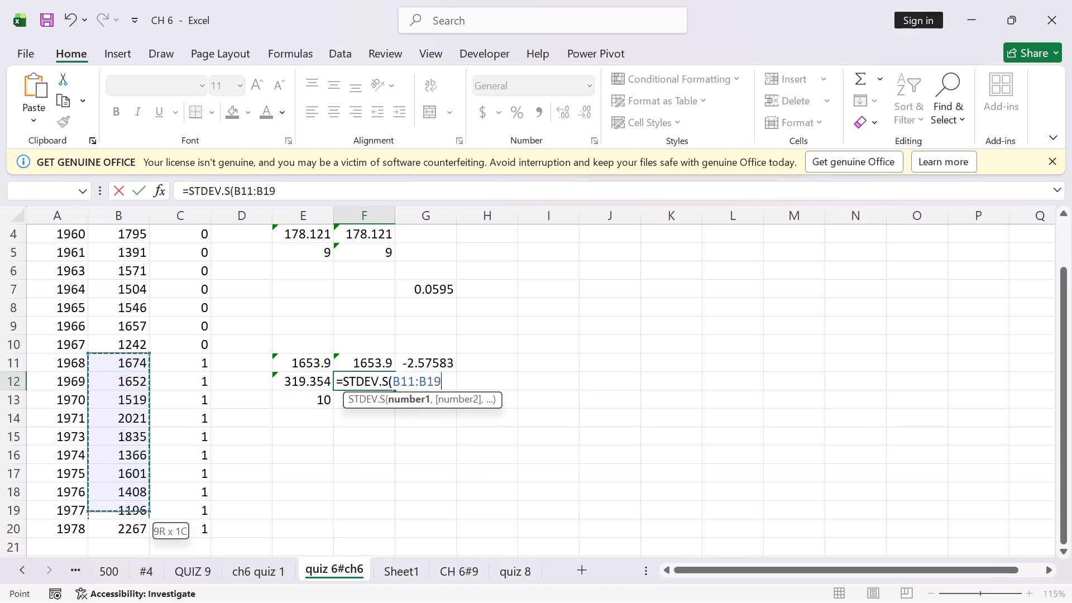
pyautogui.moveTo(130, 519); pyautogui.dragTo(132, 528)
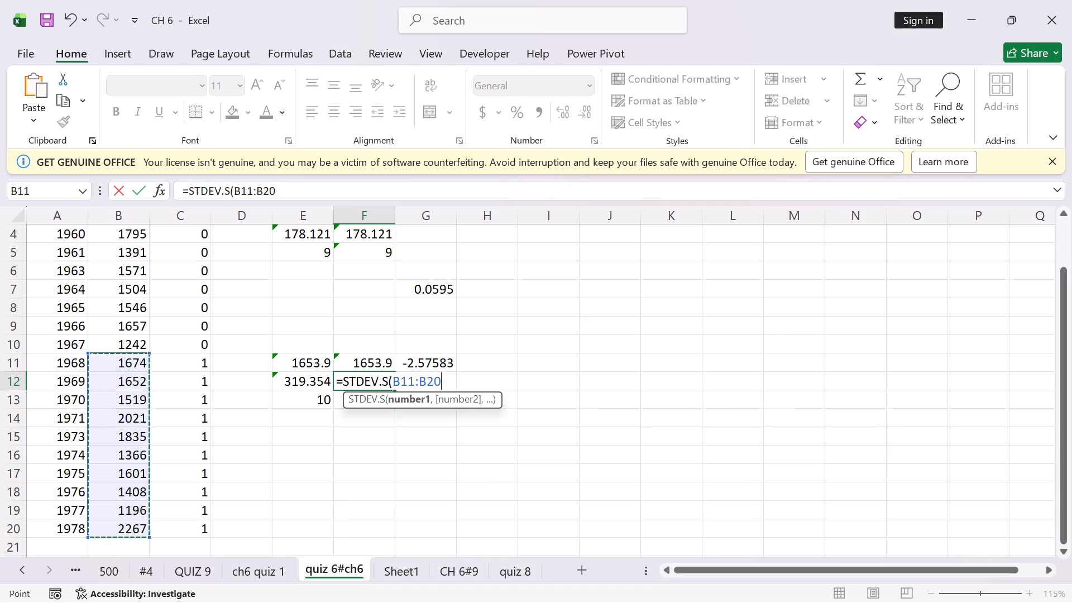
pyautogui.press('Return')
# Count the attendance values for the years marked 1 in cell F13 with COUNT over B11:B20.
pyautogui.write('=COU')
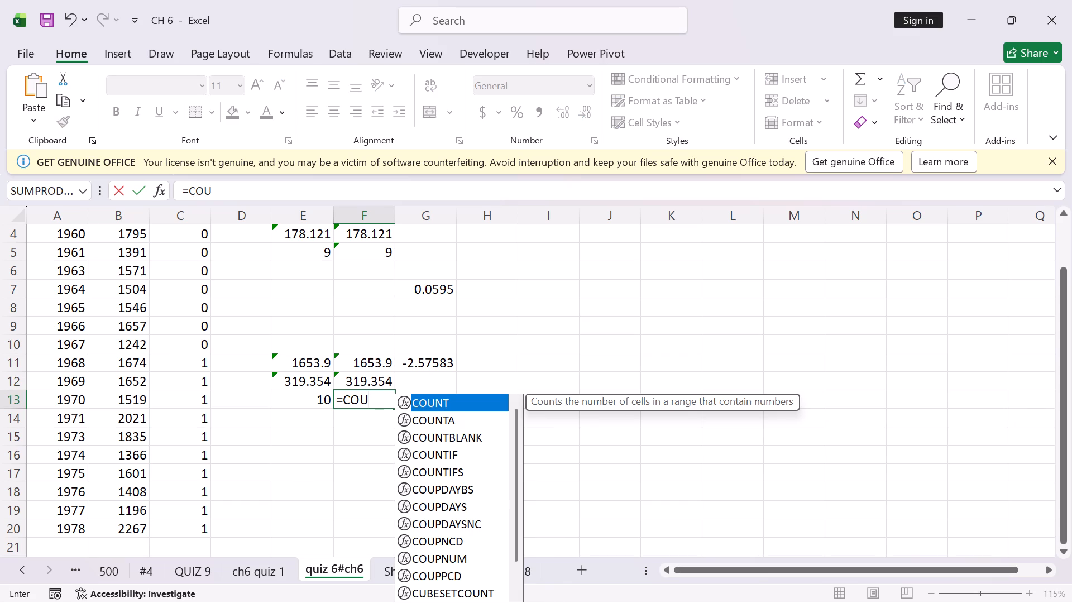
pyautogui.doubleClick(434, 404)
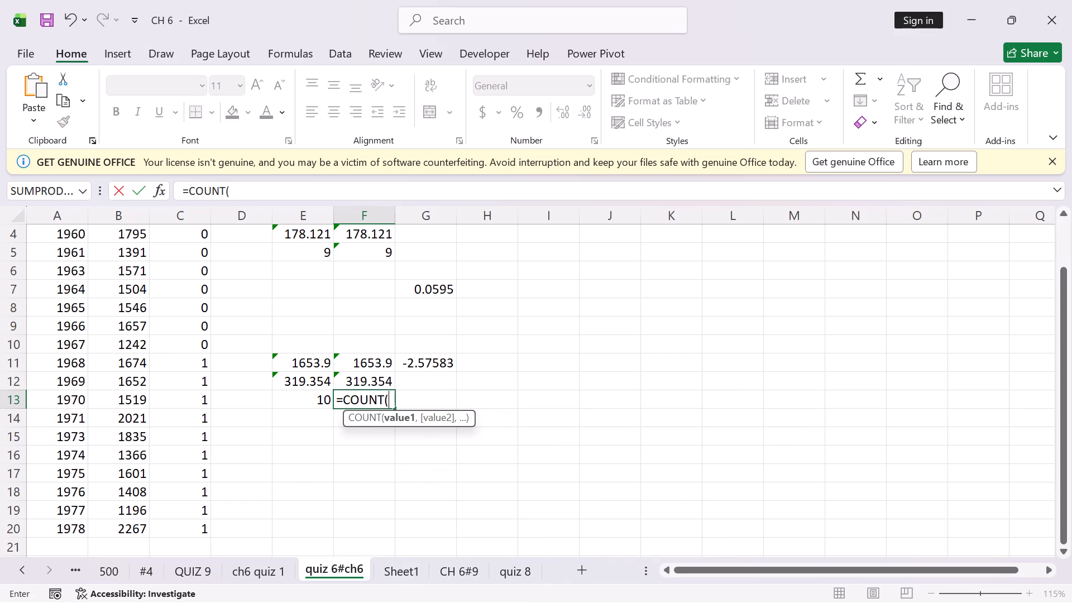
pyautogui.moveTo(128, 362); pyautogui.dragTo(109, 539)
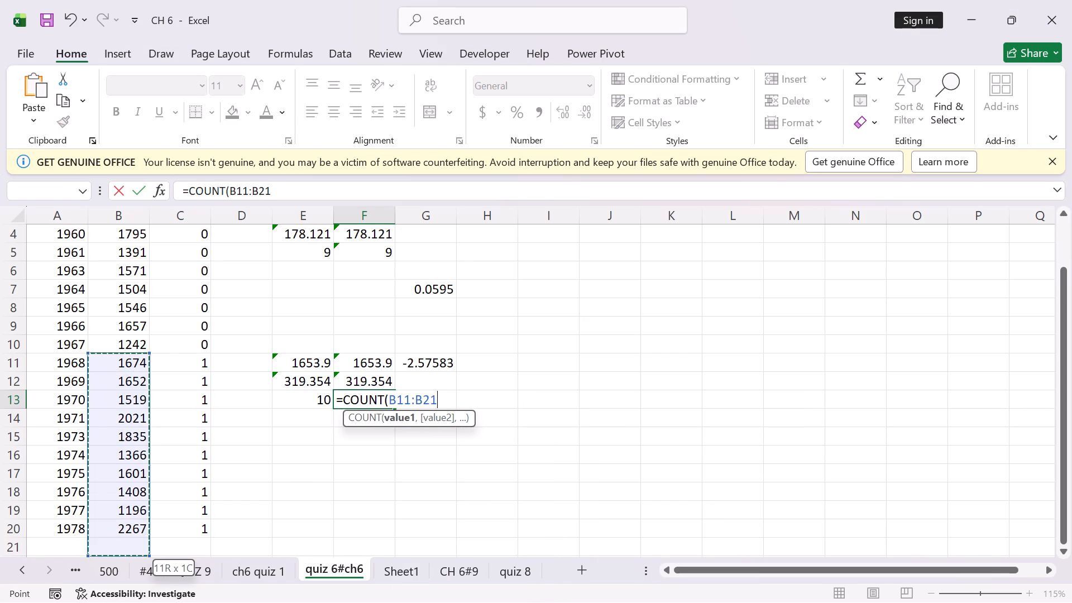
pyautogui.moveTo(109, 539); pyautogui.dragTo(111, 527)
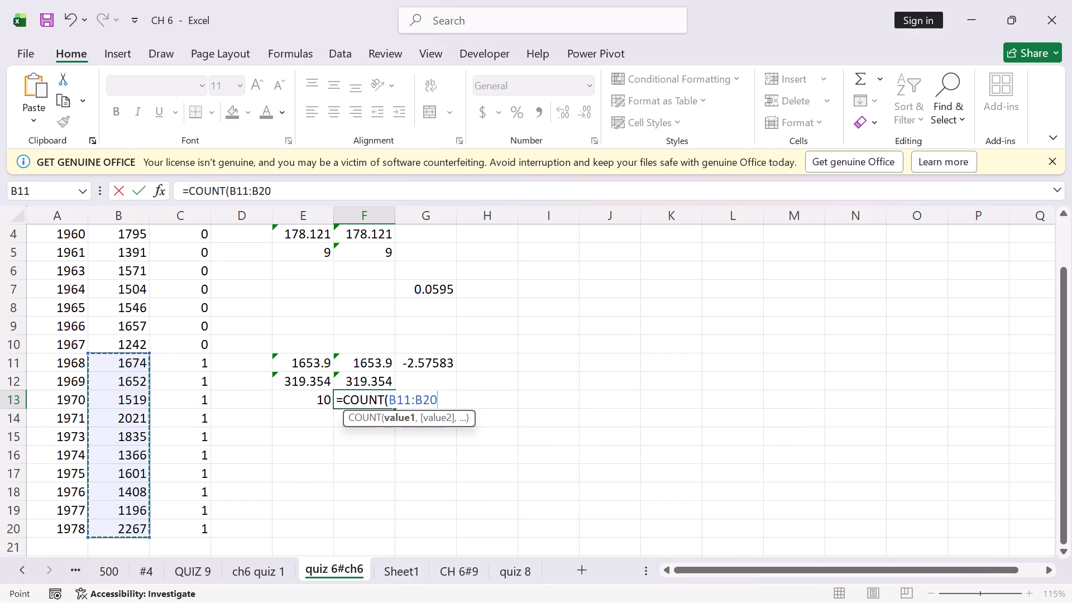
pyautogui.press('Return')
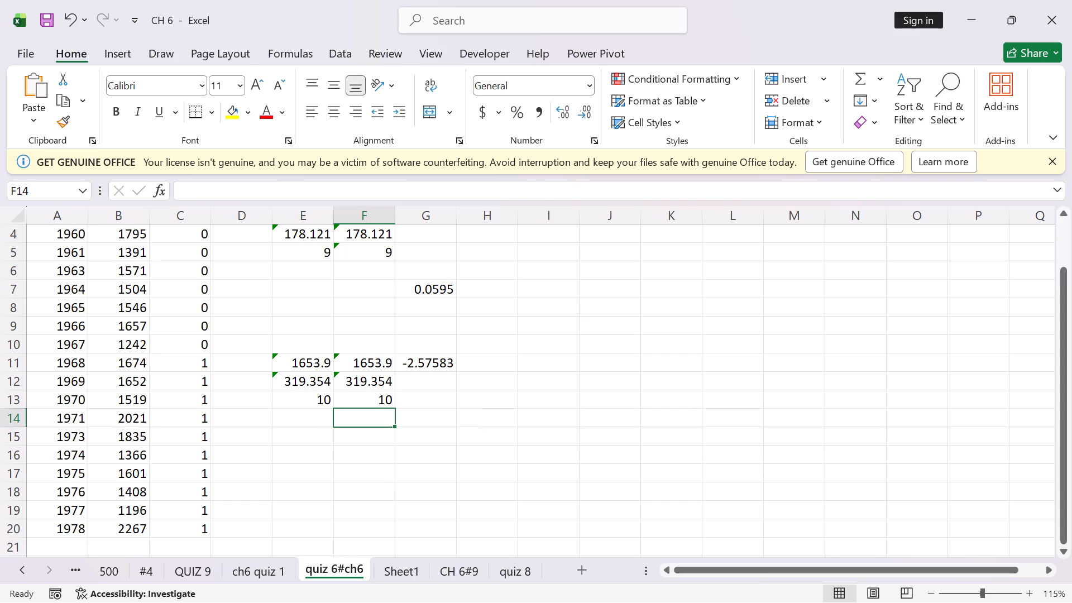
# Clear the recreated formulas from F11:F13 and F3:F5, leaving the original calculations in column E.
pyautogui.moveTo(367, 364); pyautogui.dragTo(368, 404)
pyautogui.press('Delete')
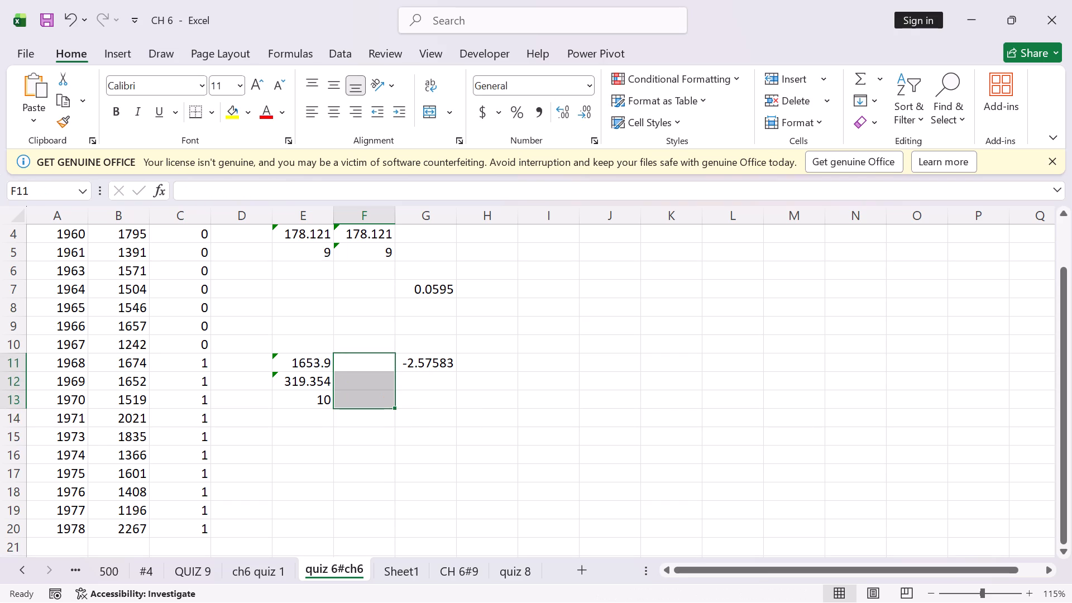
pyautogui.click(370, 515)
pyautogui.scroll(2, 368, 394)
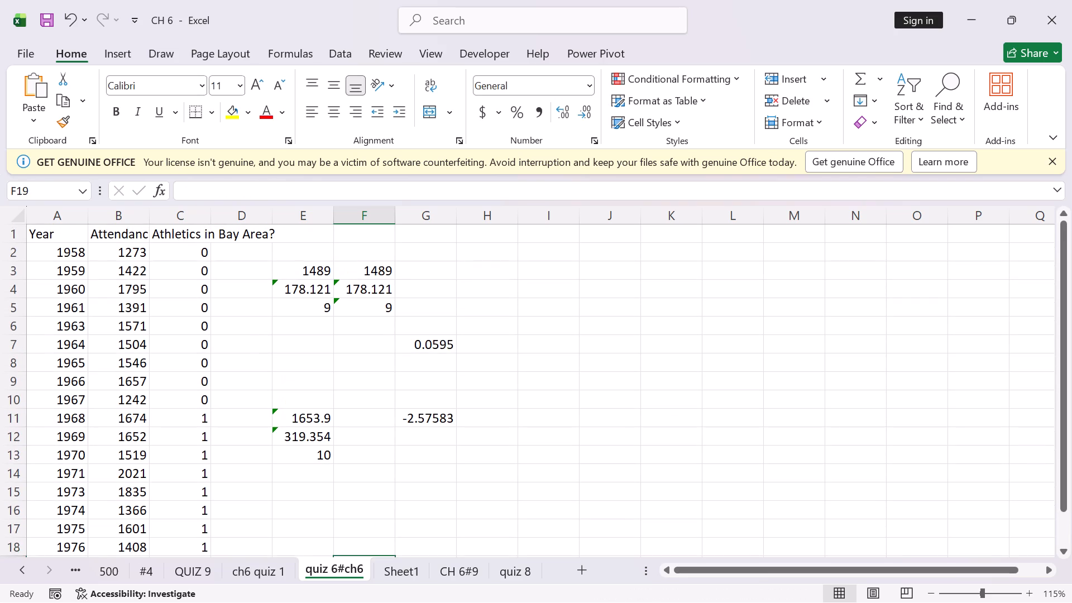
pyautogui.moveTo(371, 273); pyautogui.dragTo(374, 306)
pyautogui.press('Delete')
pyautogui.click(385, 411)
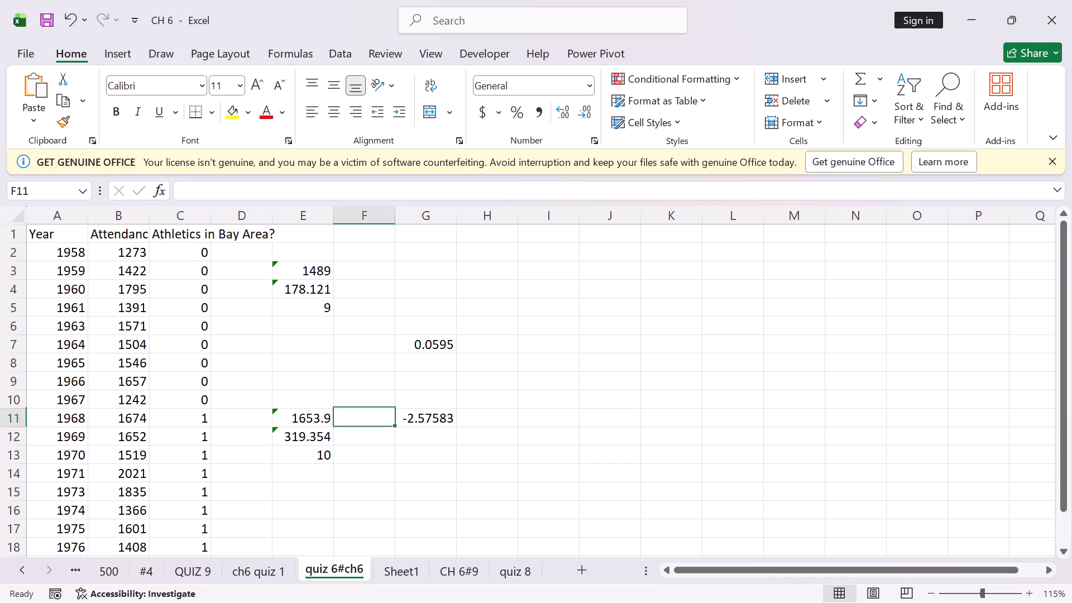
pyautogui.click(394, 495)
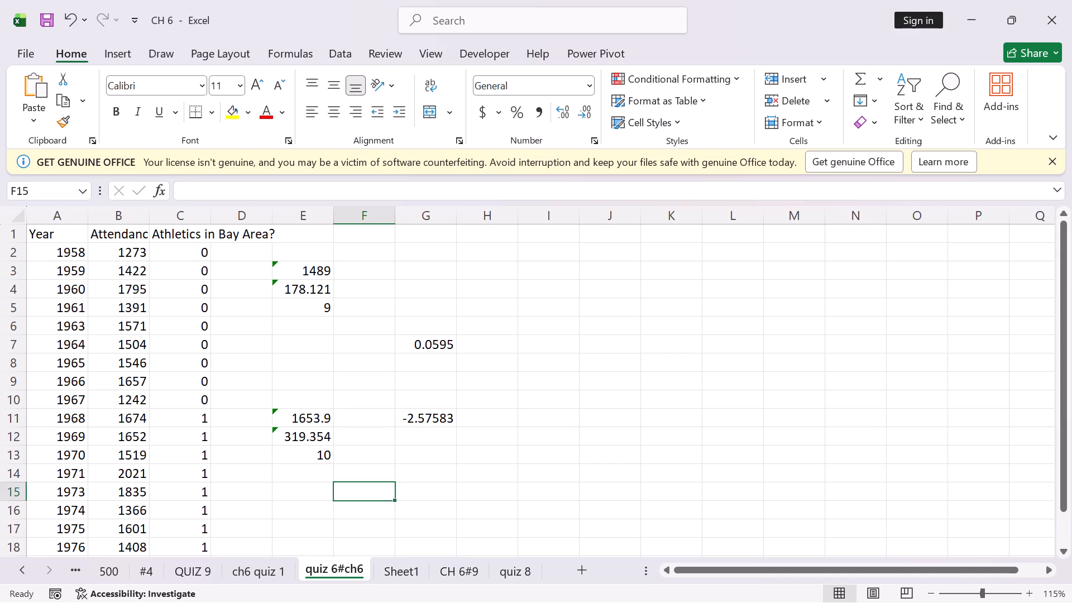
# On the ch6 quiz 1 sheet, re-enter the lunch sales average in cell C29 as AVERAGE over C2:C27.
pyautogui.scroll(-1, 310, 418)
pyautogui.scroll(-1, 373, 489)
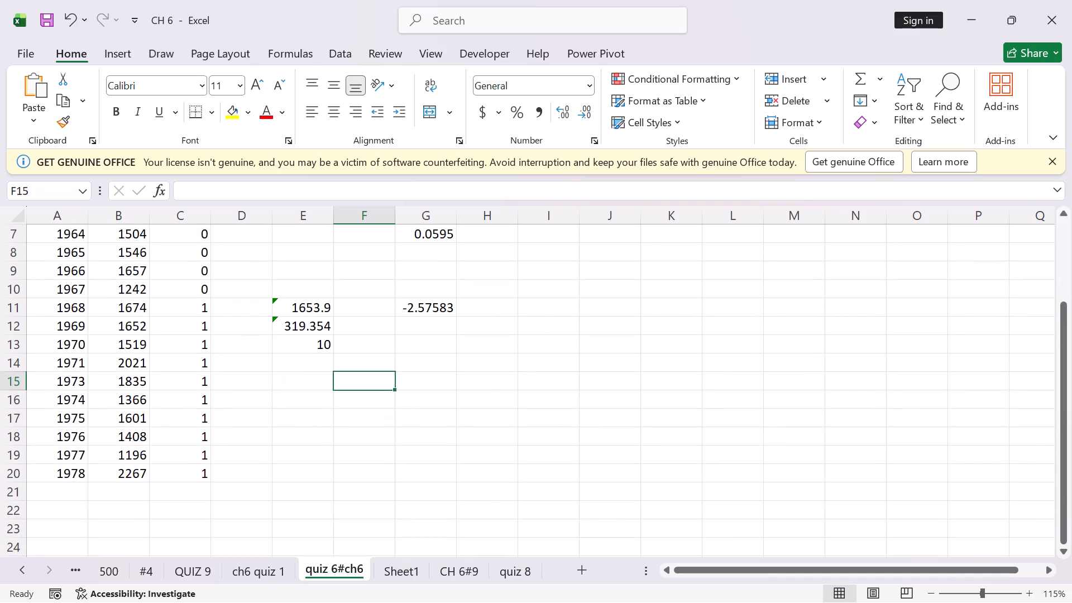
pyautogui.click(260, 571)
pyautogui.click(533, 474)
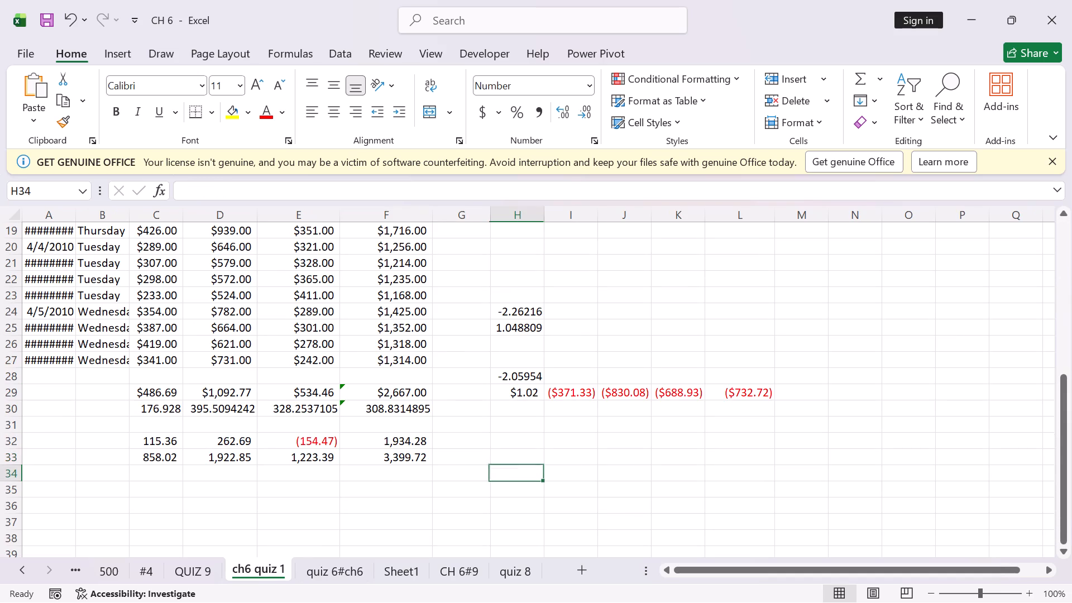
pyautogui.scroll(9, 572, 403)
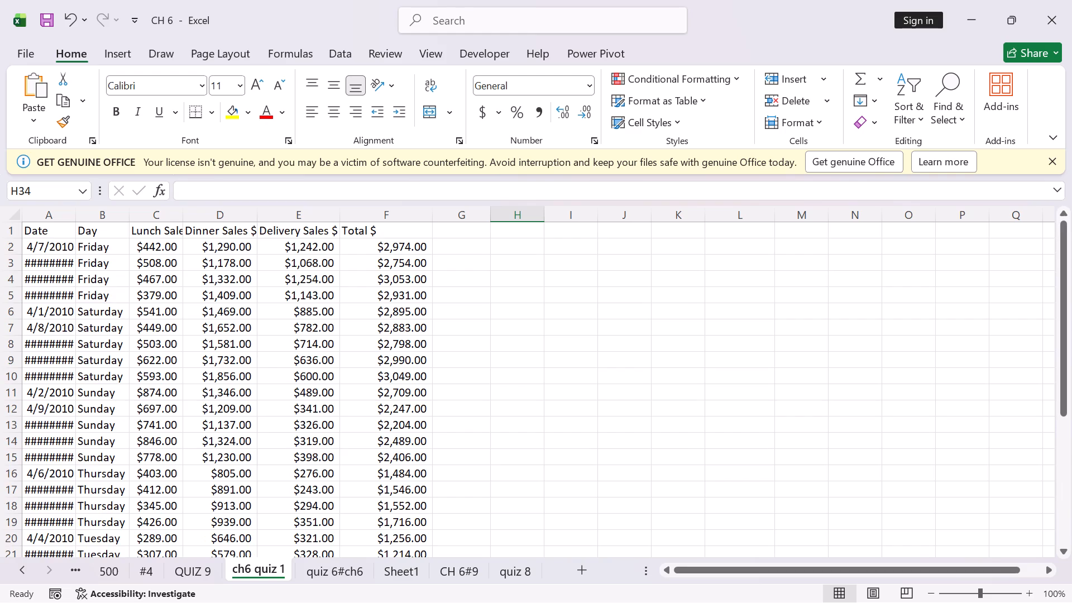
pyautogui.scroll(-6, 505, 365)
pyautogui.doubleClick(158, 393)
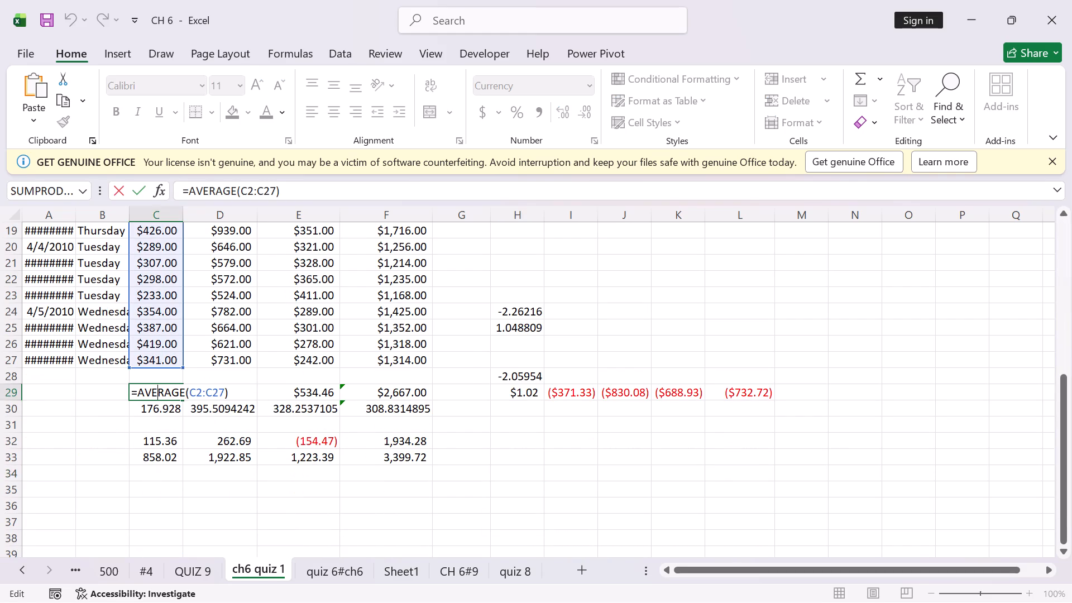
pyautogui.click(223, 389)
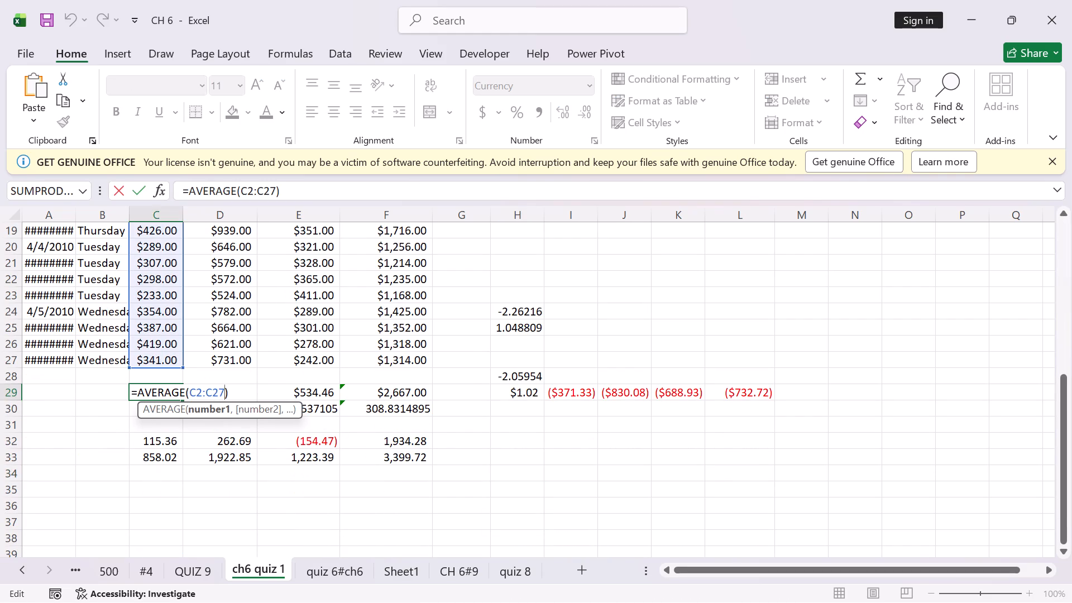
pyautogui.press('BackSpace')
pyautogui.press('BackSpace')
pyautogui.press('BackSpace')
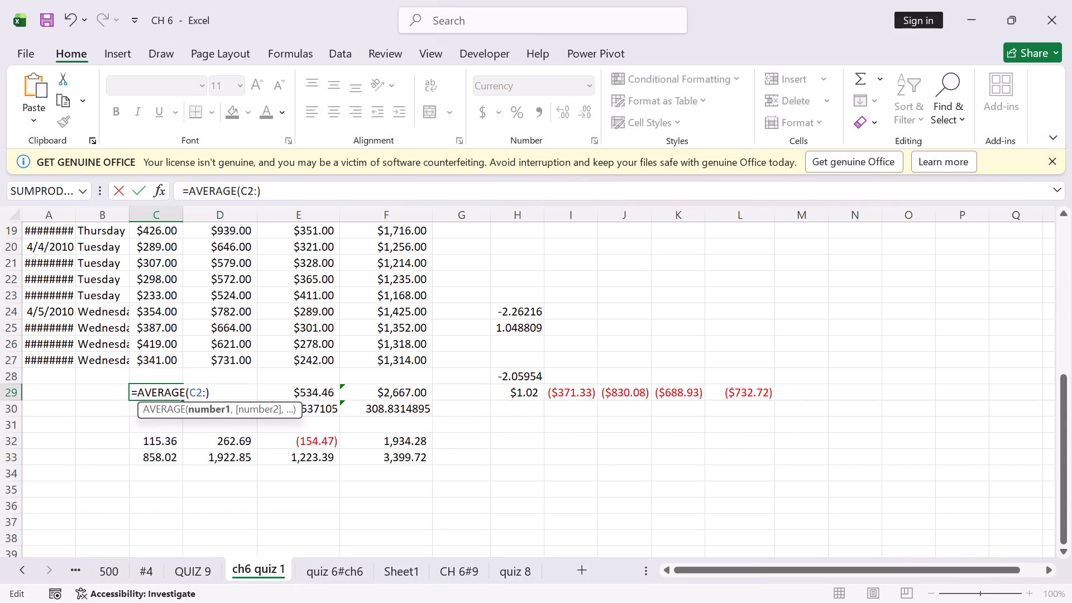
pyautogui.press('c')
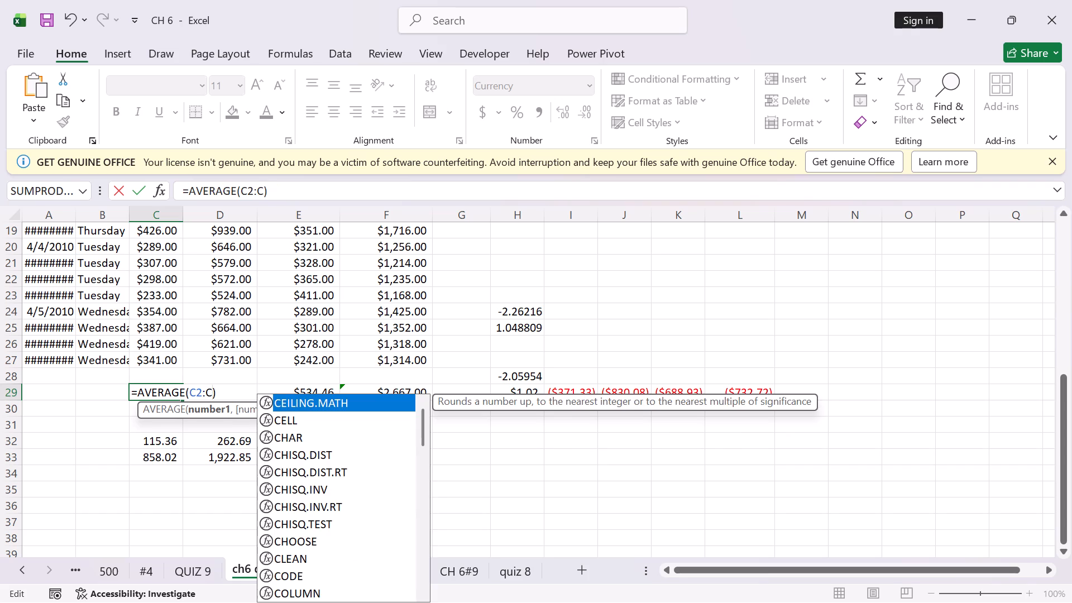
pyautogui.write('27')
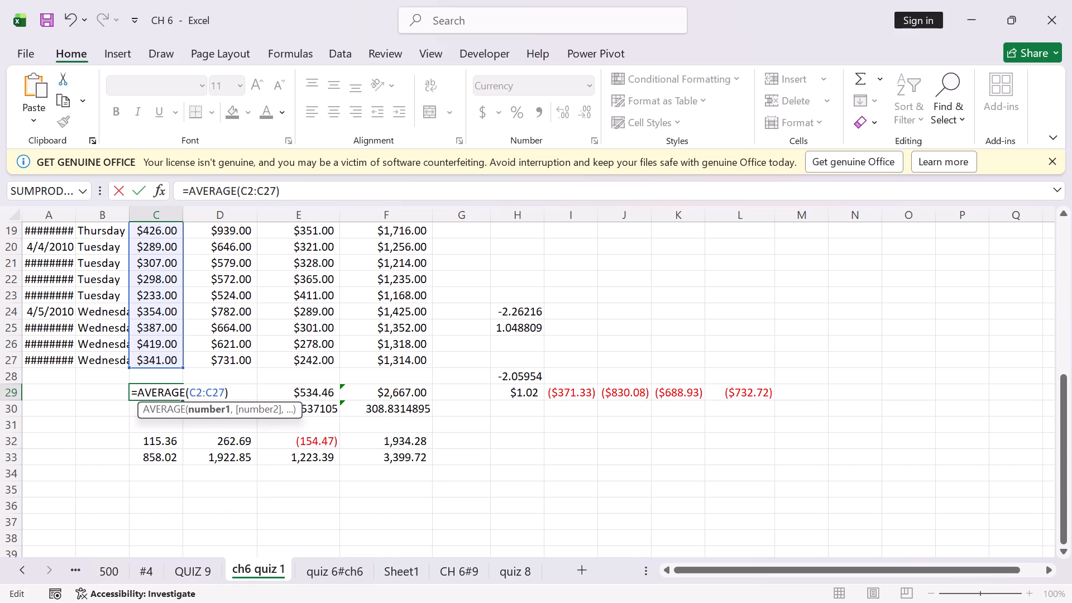
pyautogui.press('Return')
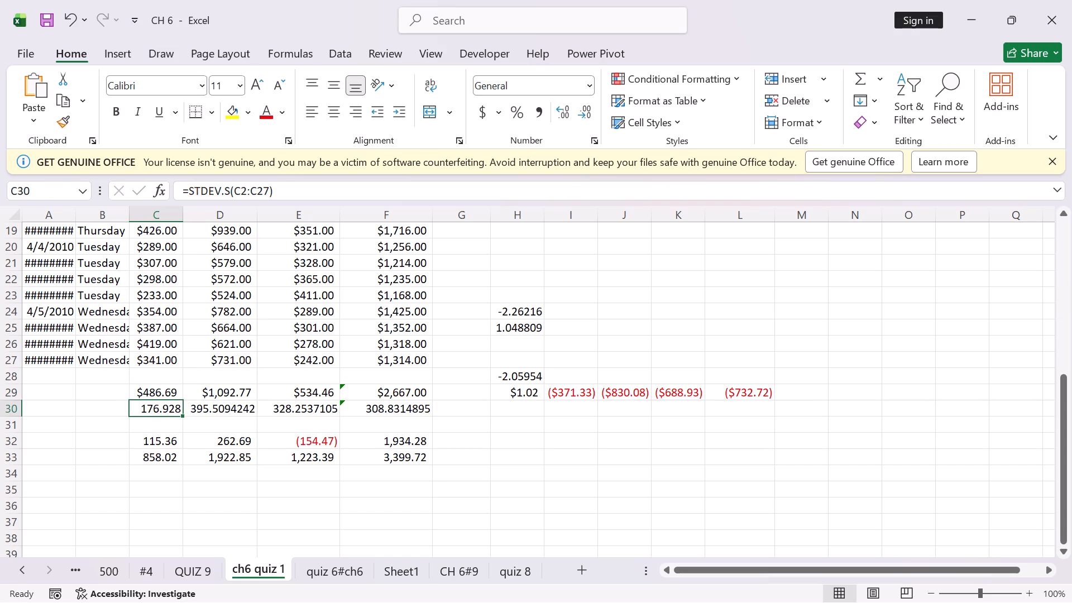
# Re-enter the lunch sales sample standard deviation in cell C30 as STDEV.S over C2:C27.
pyautogui.doubleClick(154, 413)
pyautogui.click(218, 408)
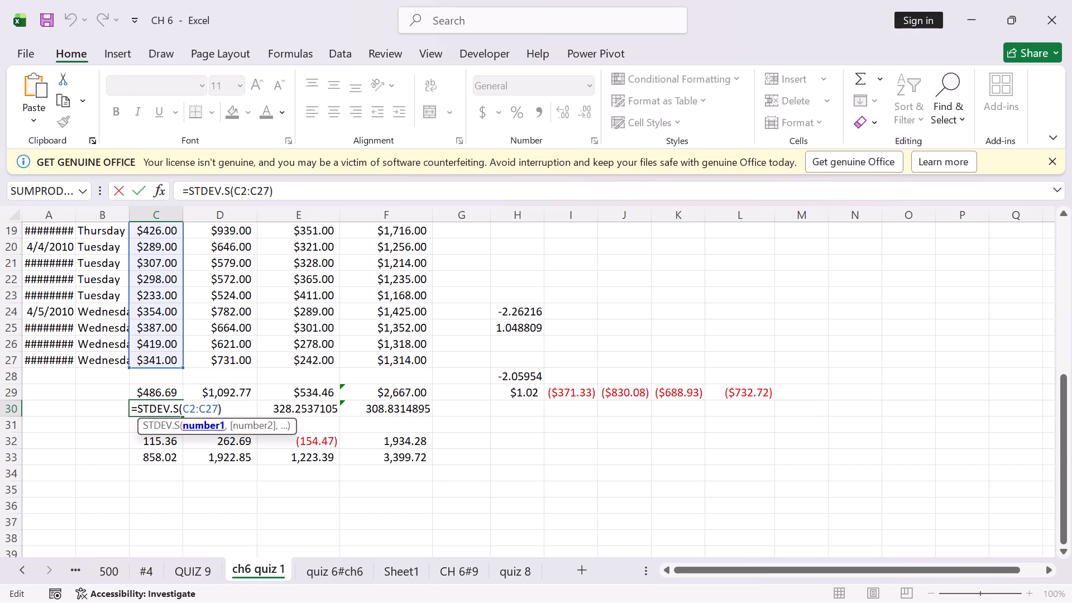
pyautogui.press('BackSpace')
pyautogui.press('BackSpace')
pyautogui.press('BackSpace')
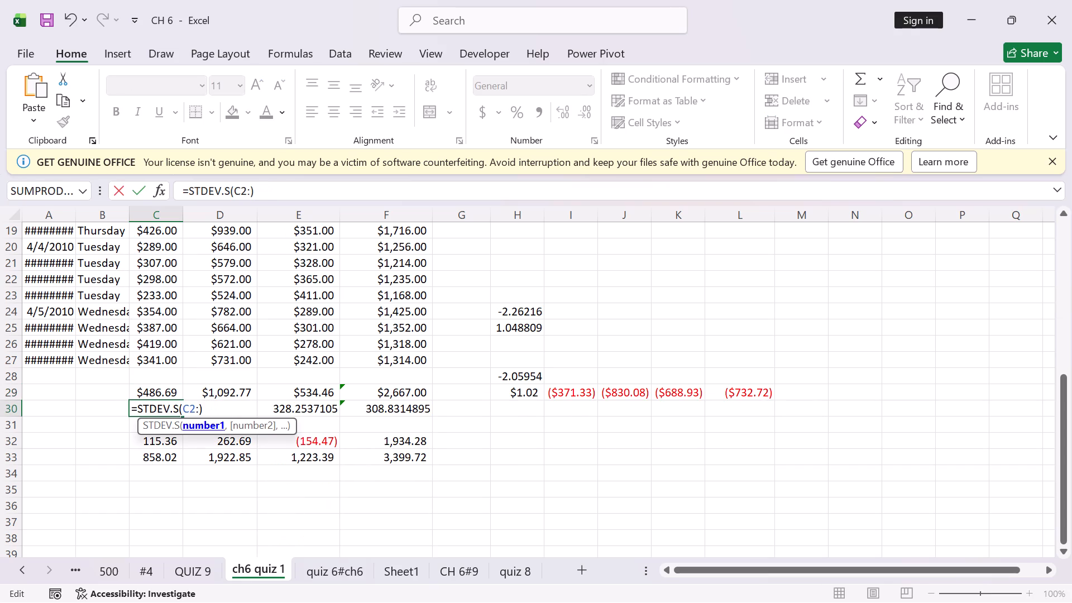
pyautogui.press('c')
pyautogui.write('27')
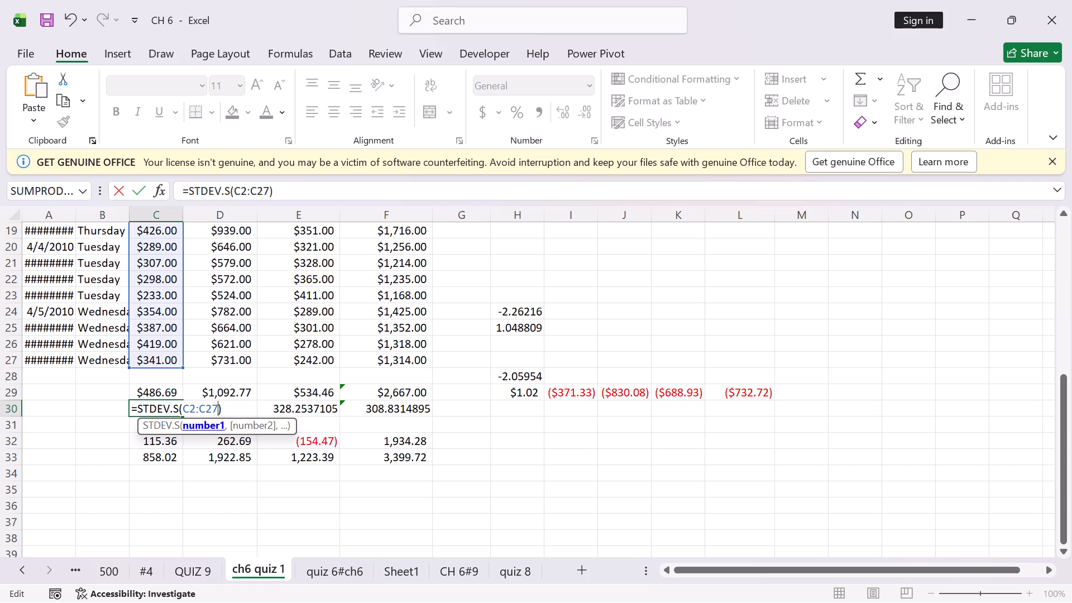
pyautogui.press('Return')
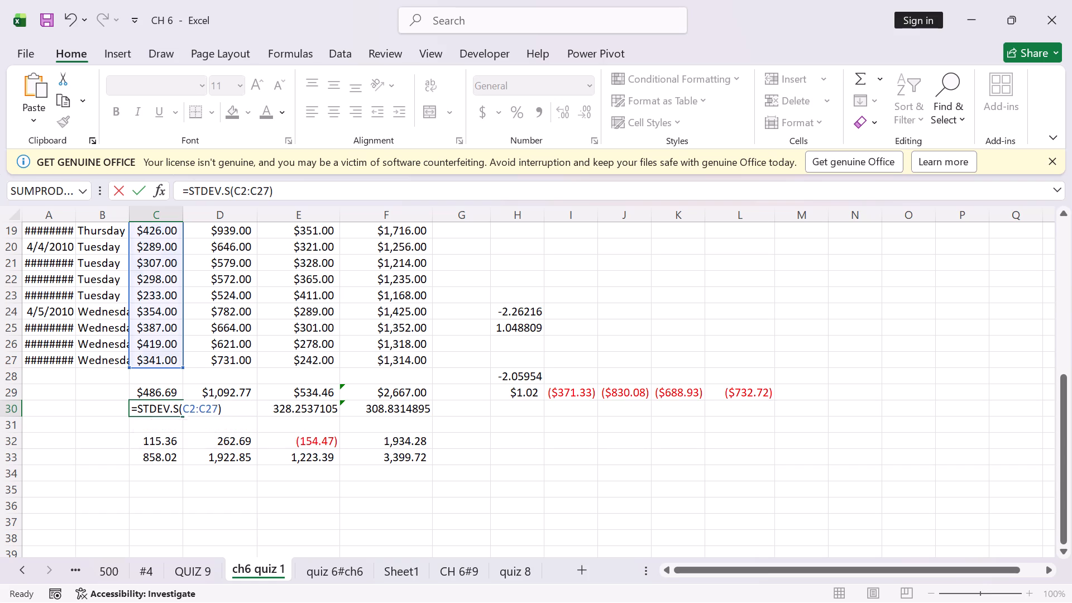
# Re-enter the dinner sales average in cell D29 as AVERAGE over D2:D27.
pyautogui.doubleClick(231, 393)
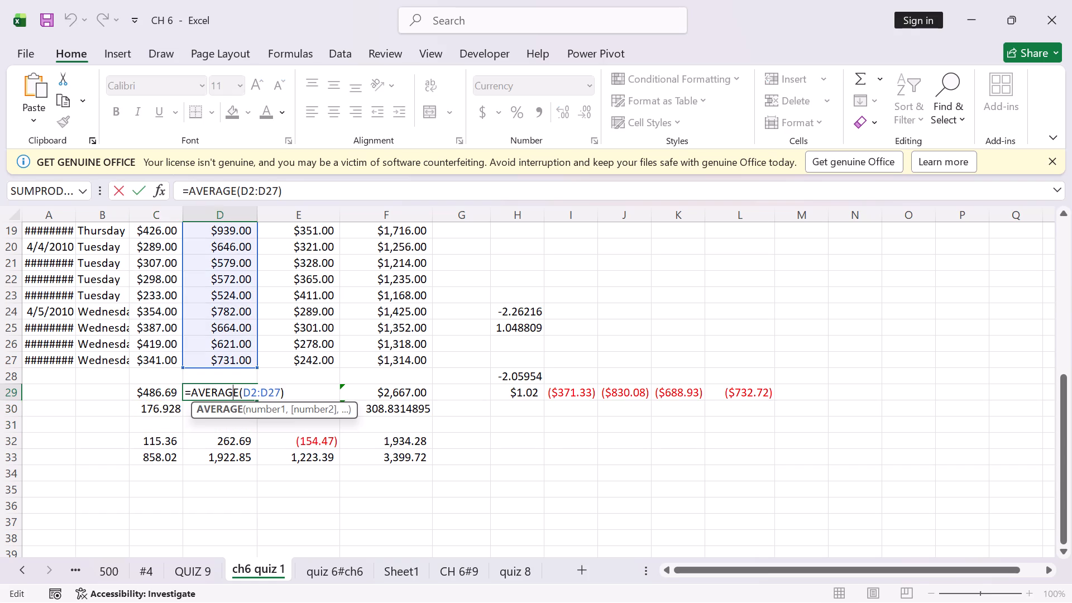
pyautogui.click(279, 393)
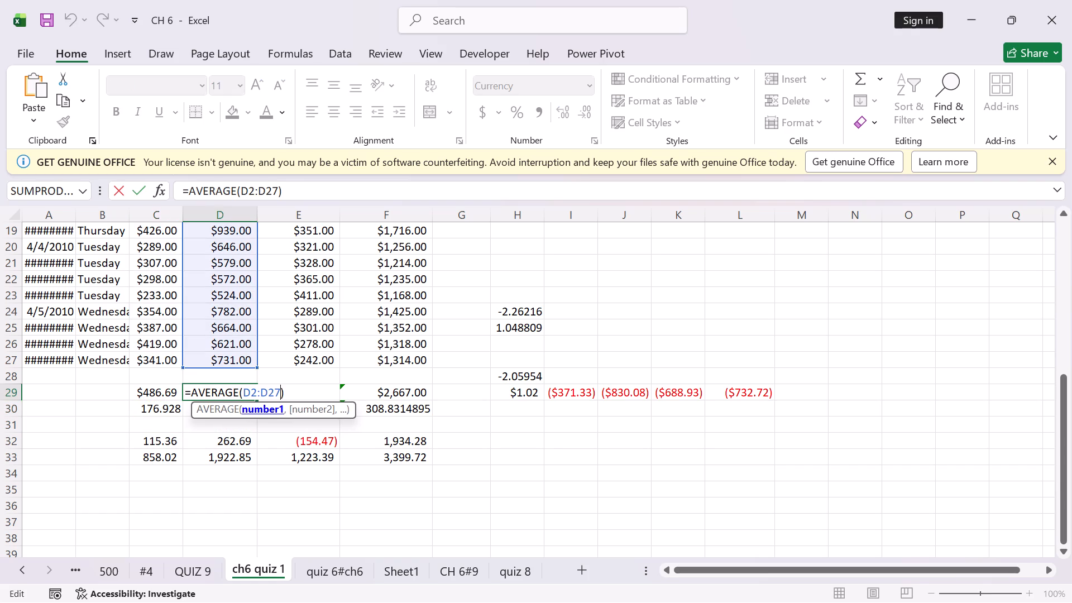
pyautogui.press('BackSpace')
pyautogui.press('BackSpace')
pyautogui.press('BackSpace')
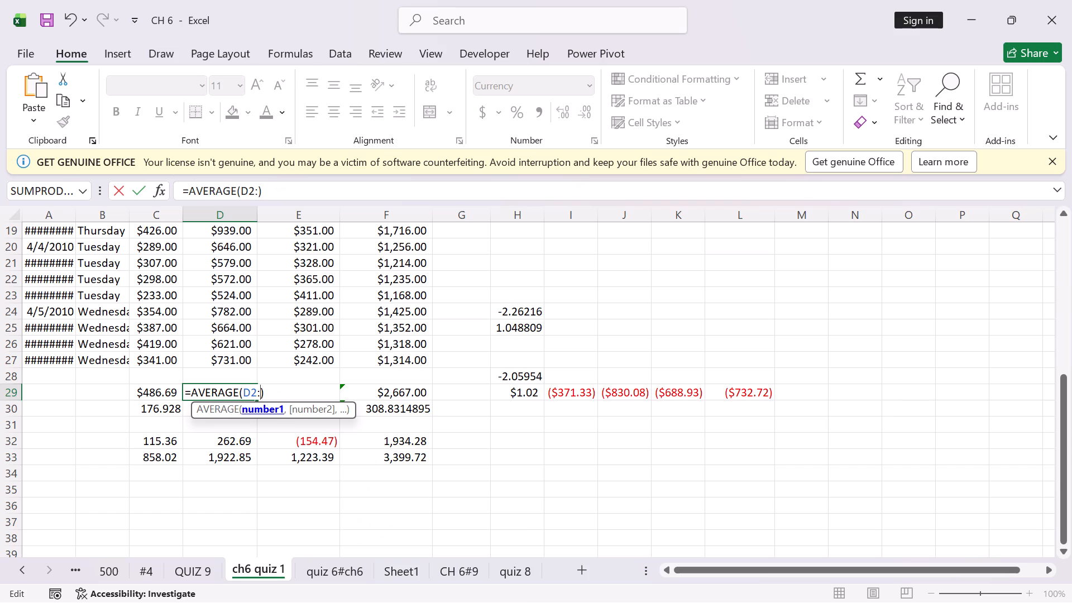
pyautogui.press('d')
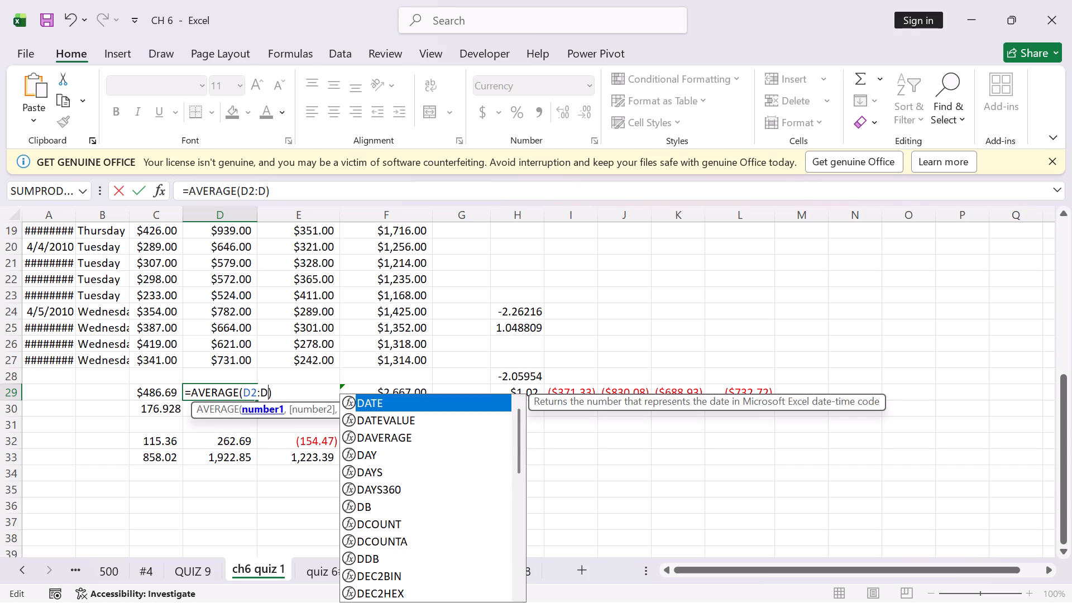
pyautogui.write('27')
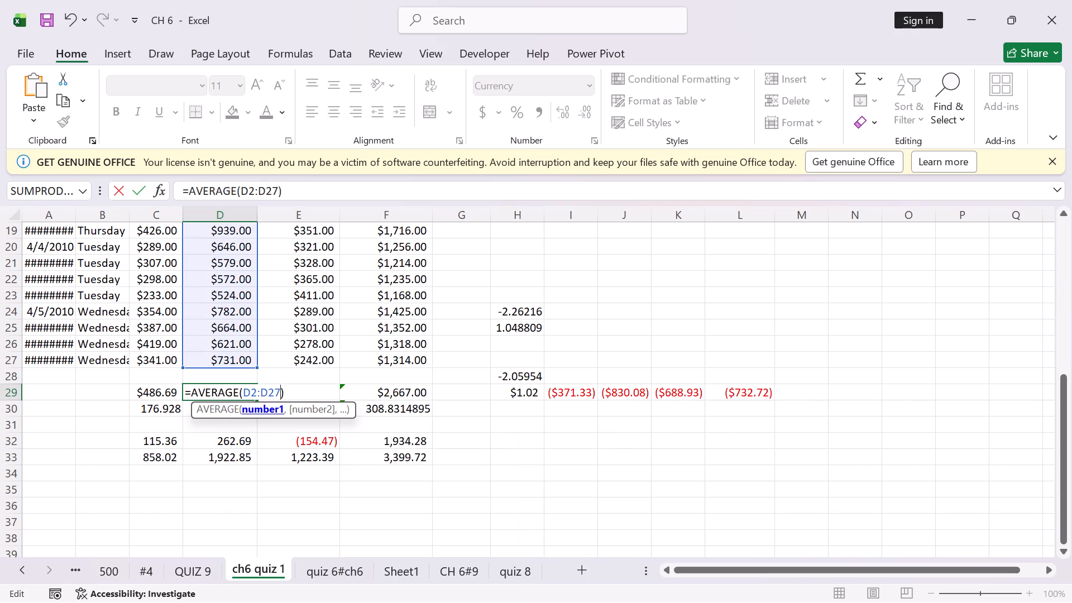
pyautogui.press('Return')
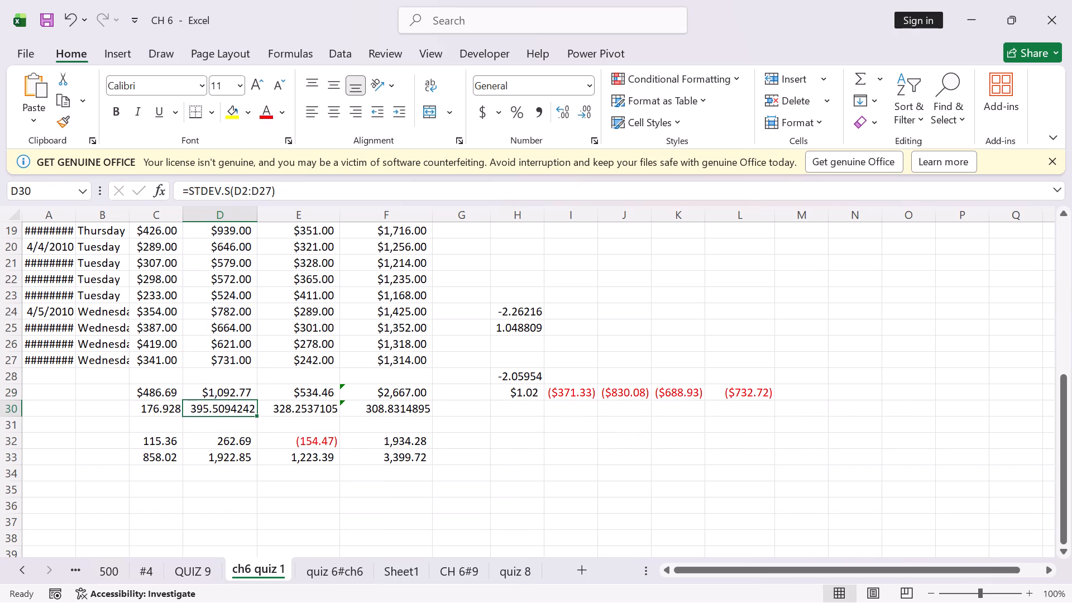
# Re-enter the dinner sales sample standard deviation in cell D30 as STDEV.S over D2:D27, leaving D31 empty.
pyautogui.doubleClick(227, 408)
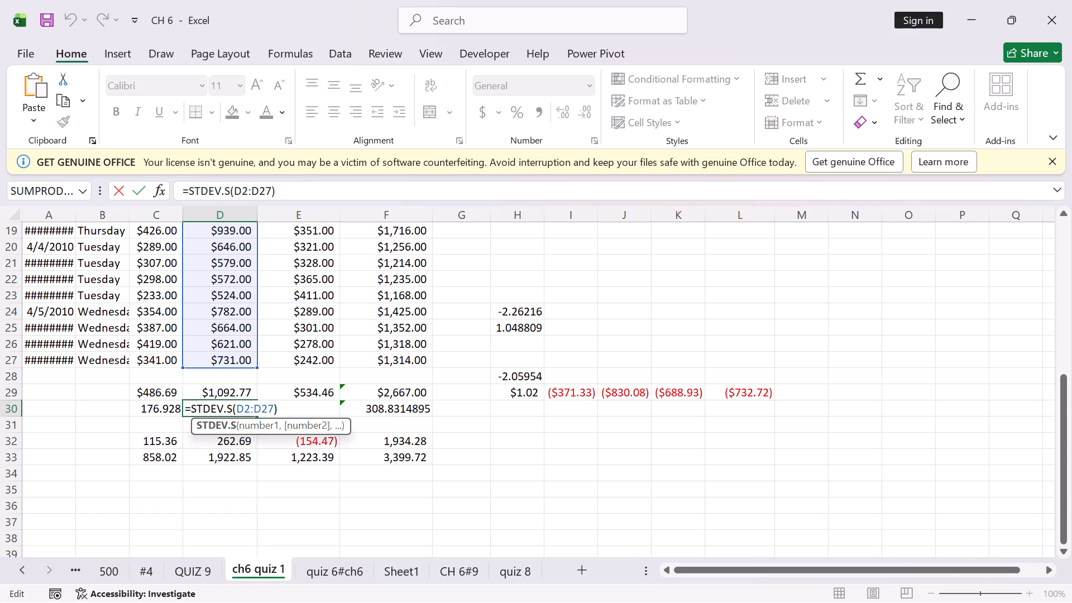
pyautogui.click(274, 411)
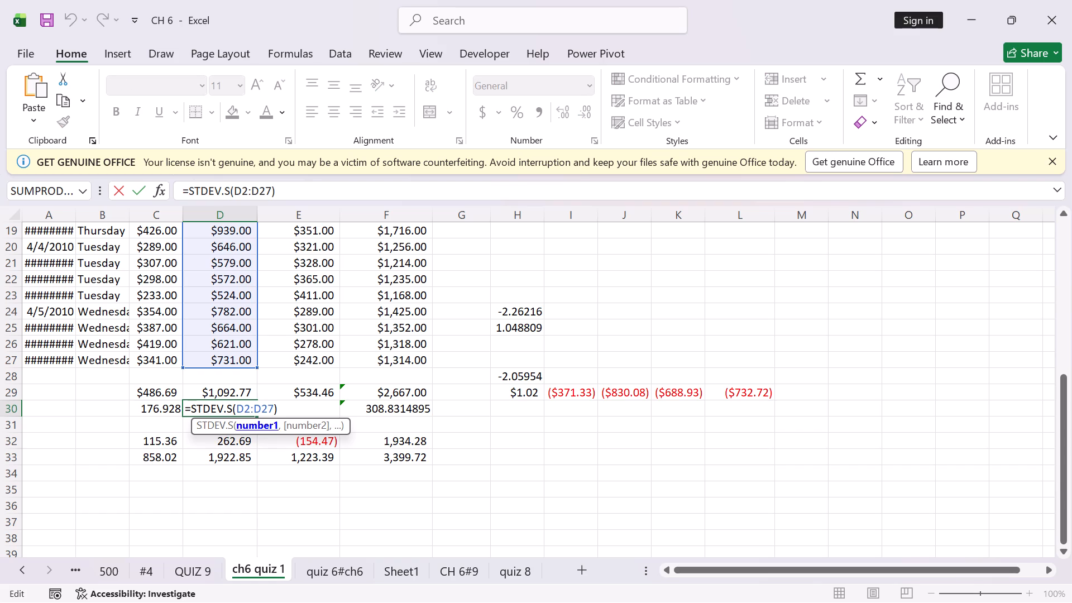
pyautogui.press('BackSpace')
pyautogui.press('BackSpace')
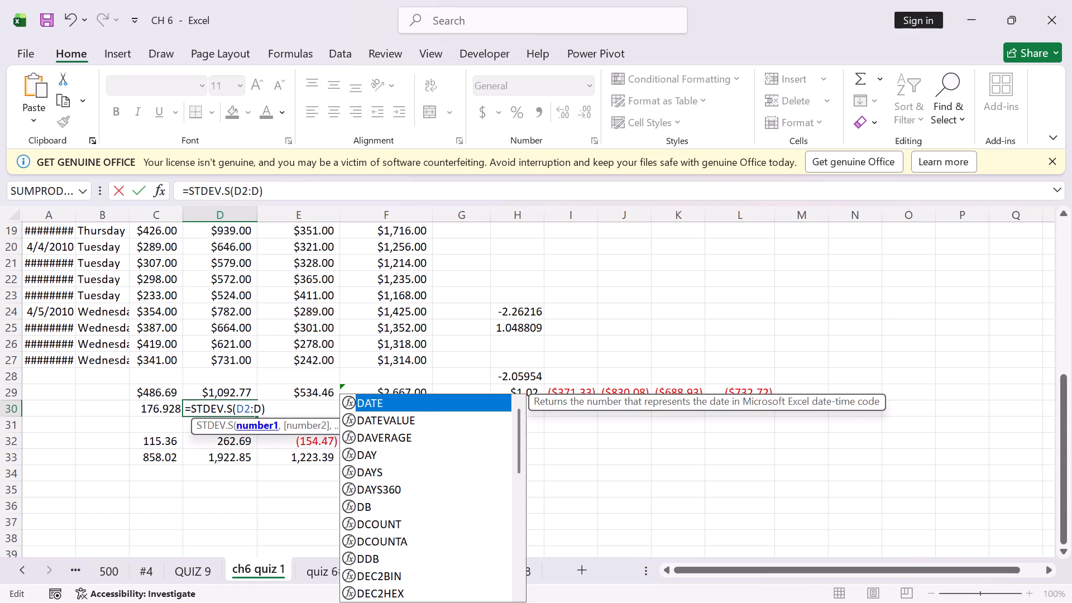
pyautogui.write('27')
pyautogui.press('Return')
pyautogui.press("'")
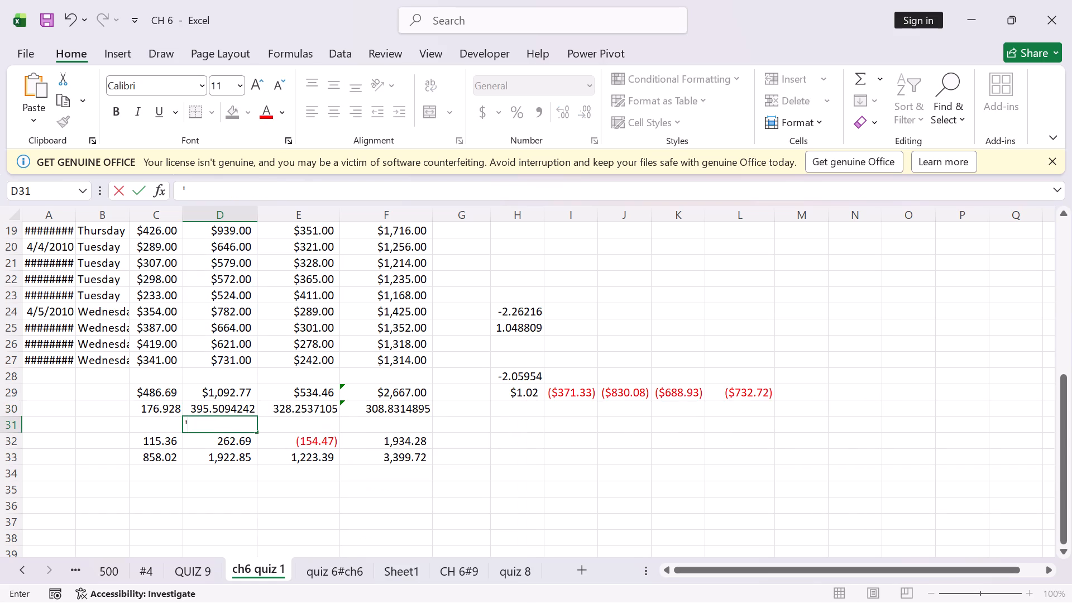
pyautogui.press('BackSpace')
# Re-enter the delivery sales average in cell E29 as AVERAGE over E2:E27.
pyautogui.click(317, 393)
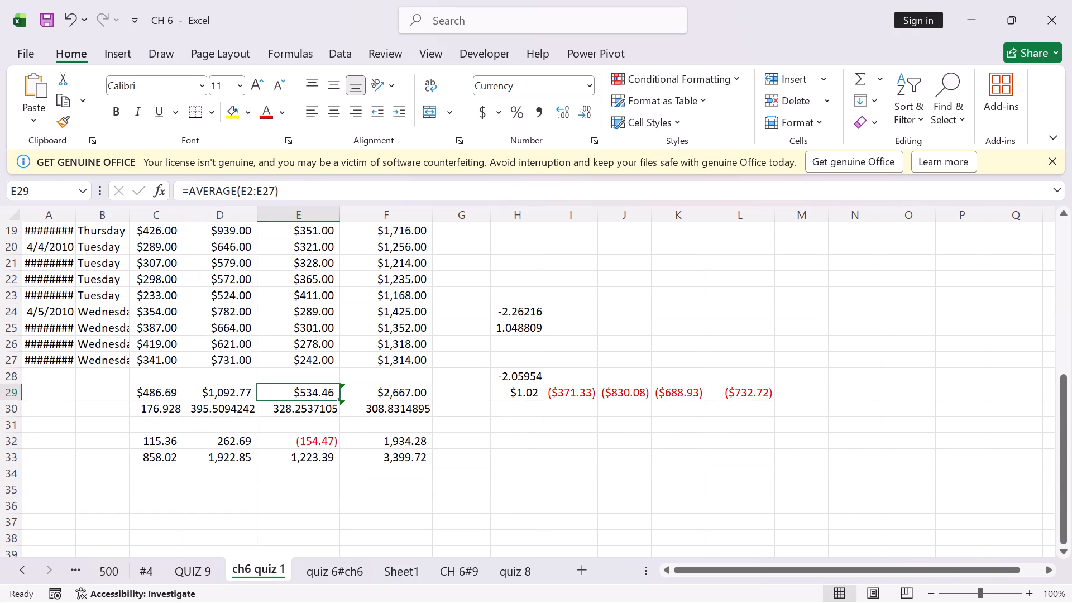
pyautogui.click(317, 393)
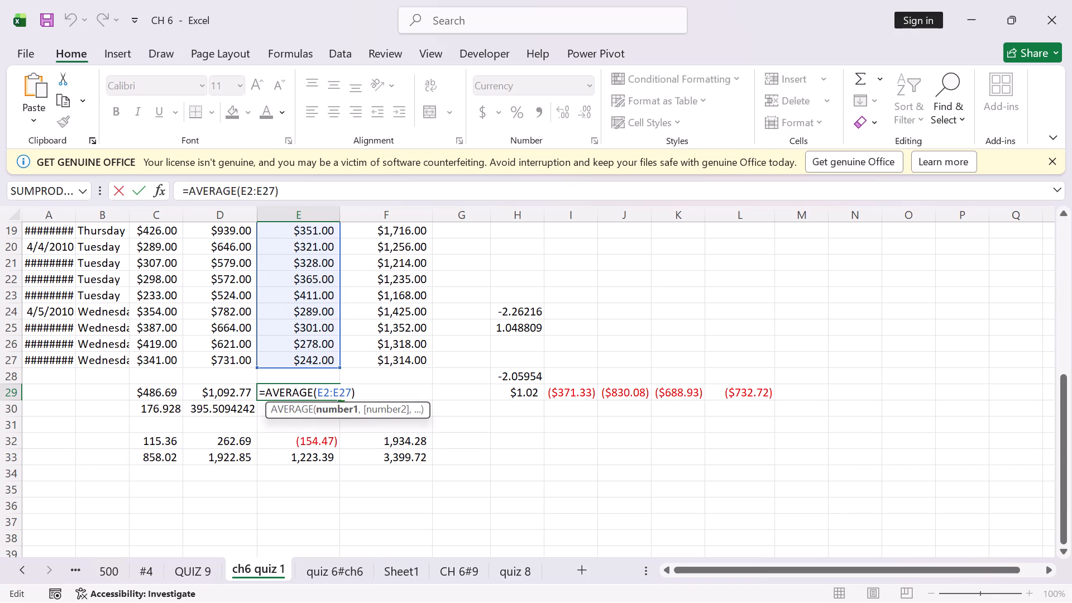
pyautogui.click(349, 390)
pyautogui.press('BackSpace')
pyautogui.press('BackSpace')
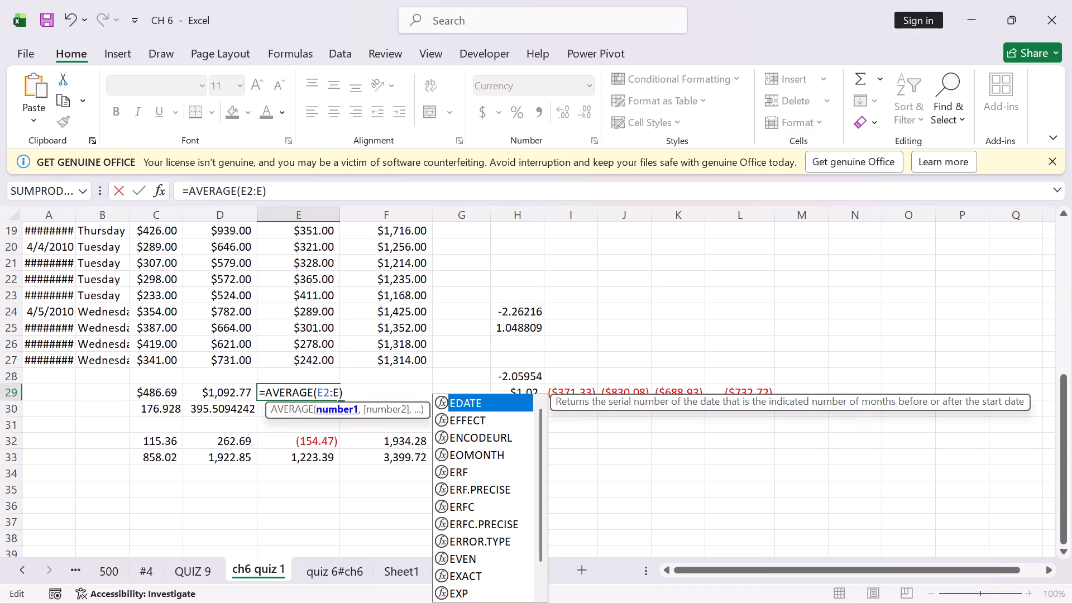
pyautogui.write('27')
pyautogui.press('Return')
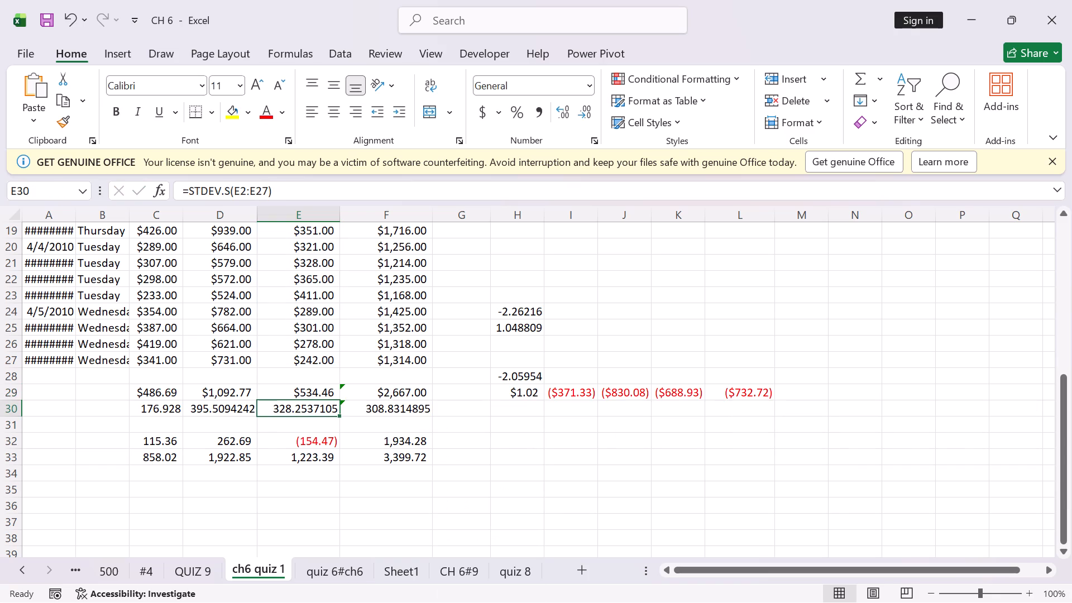
# Re-enter the delivery sales sample standard deviation in cell E30 as STDEV.S over E2:E27.
pyautogui.doubleClick(317, 407)
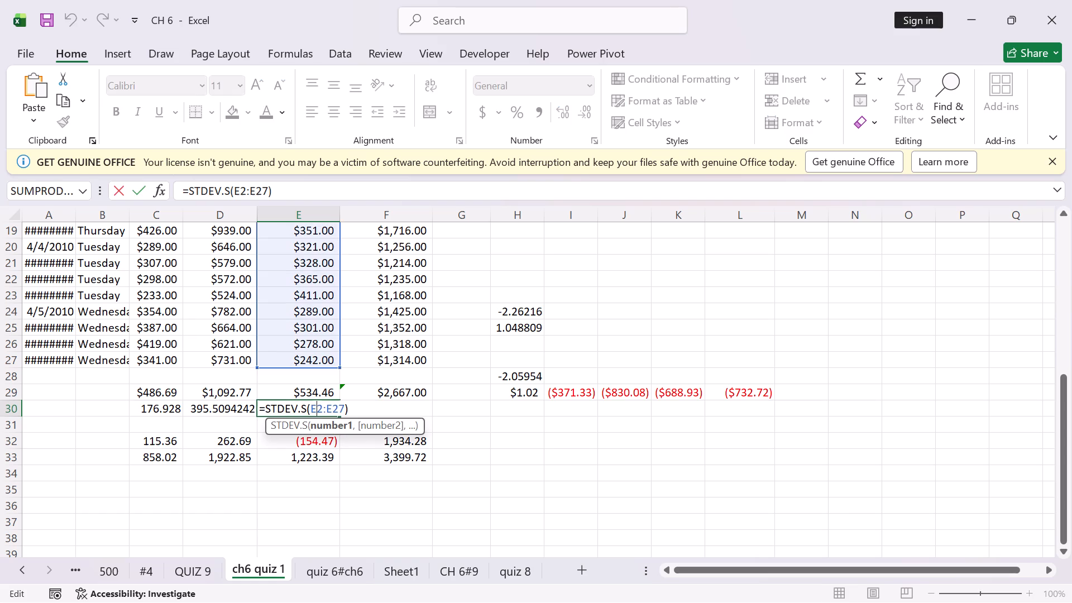
pyautogui.click(344, 410)
pyautogui.press('BackSpace')
pyautogui.press('BackSpace')
pyautogui.write('27')
pyautogui.press('Return')
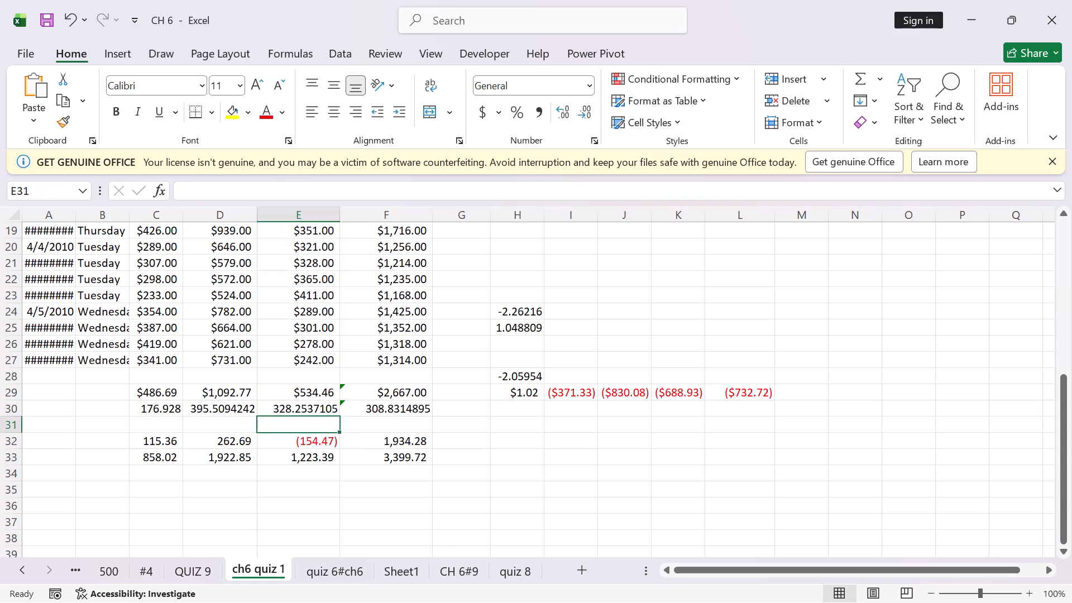
# Examine the total sales AVERAGE formula in cell F29 and the rows its range covers.
pyautogui.doubleClick(397, 395)
pyautogui.click(432, 391)
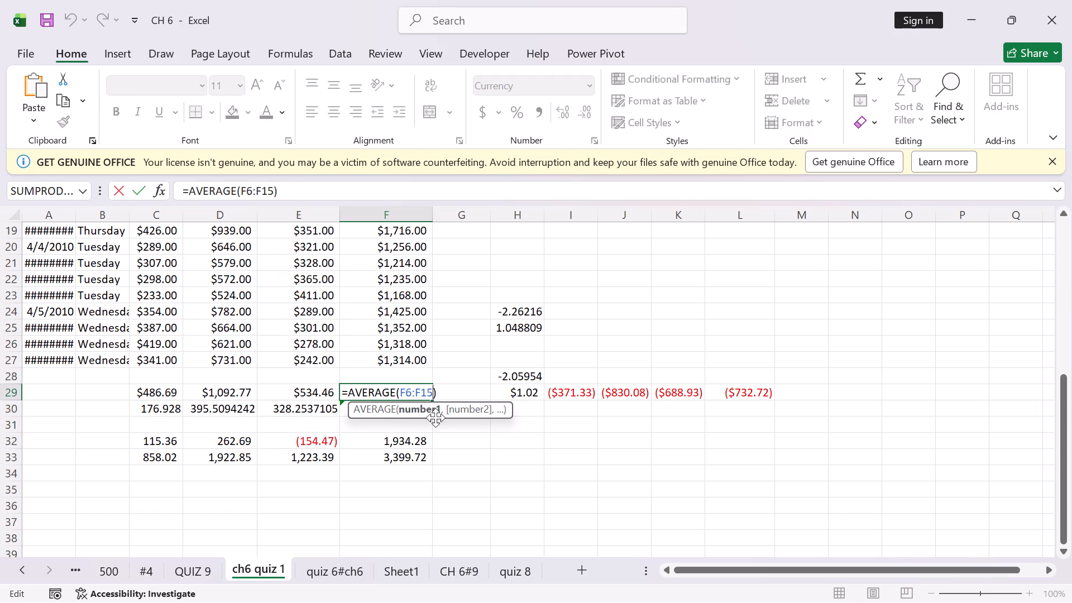
pyautogui.scroll(1, 442, 305)
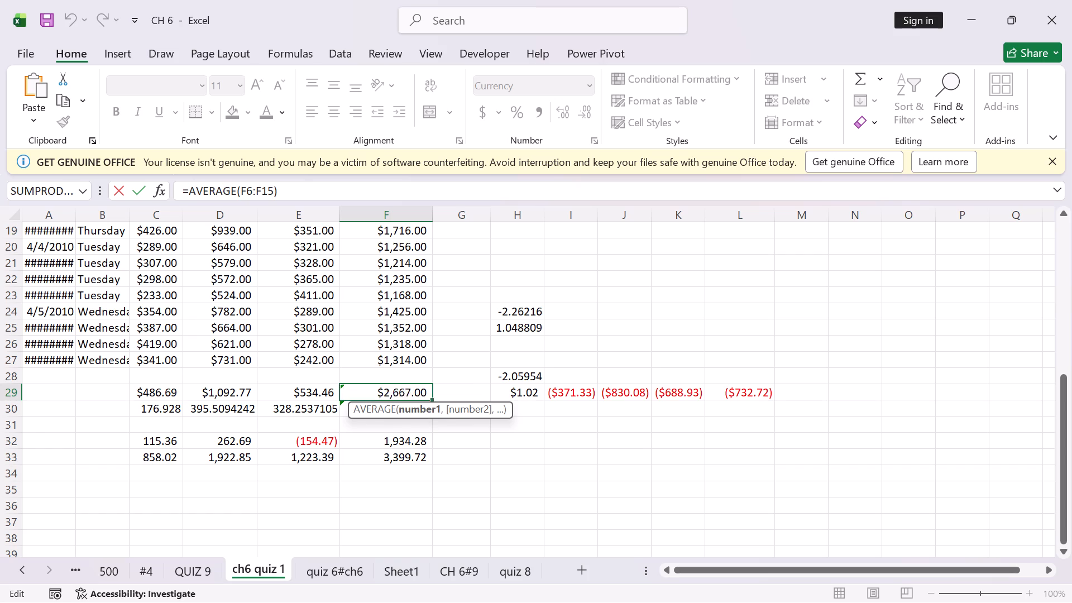
pyautogui.scroll(4, 442, 305)
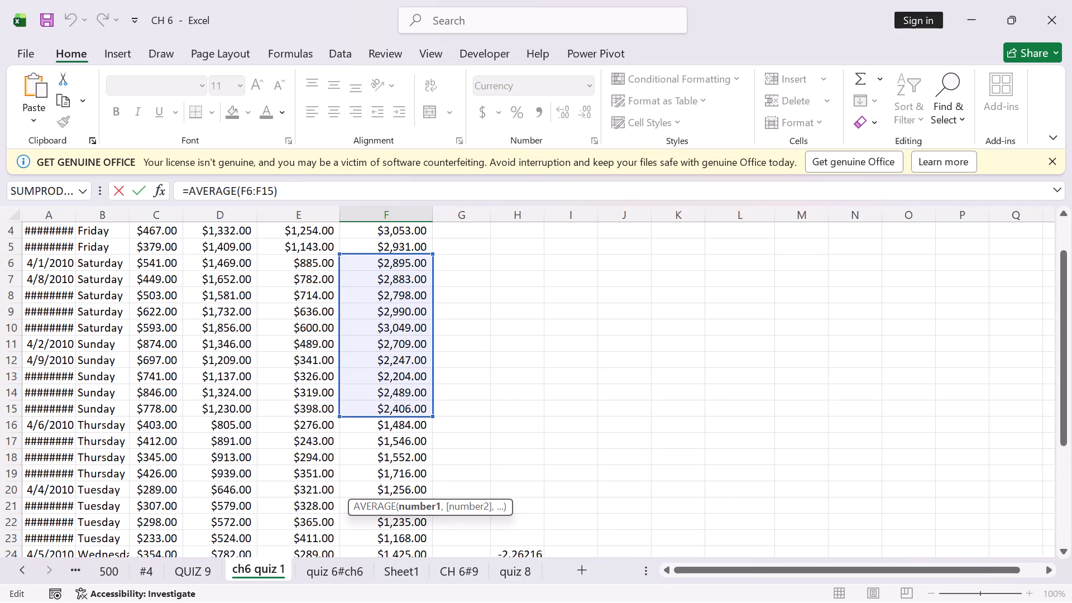
pyautogui.scroll(-3, 432, 339)
pyautogui.scroll(-1, 427, 435)
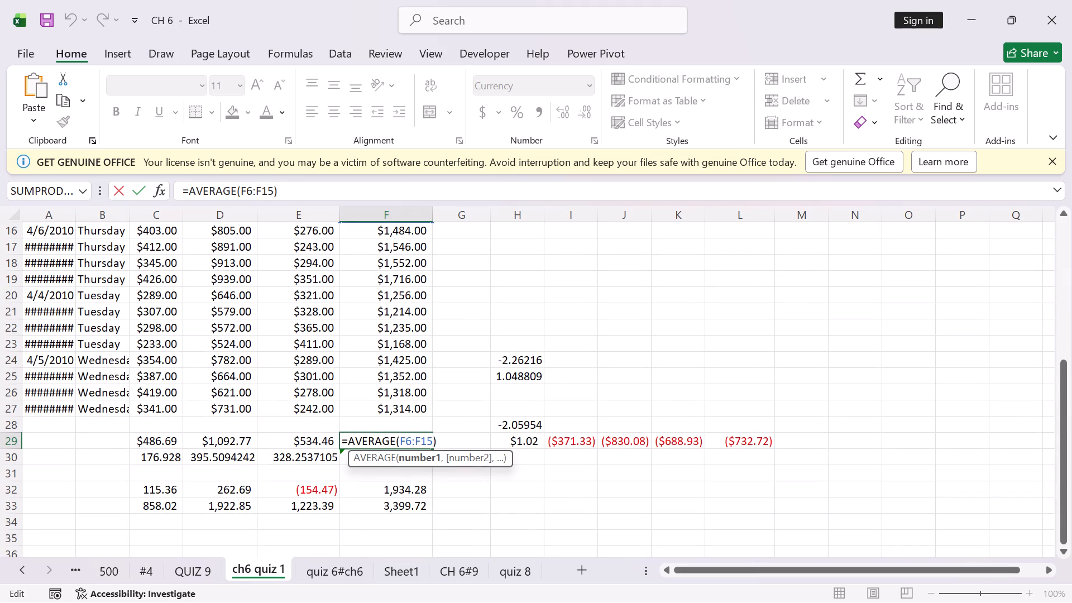
pyautogui.press('Return')
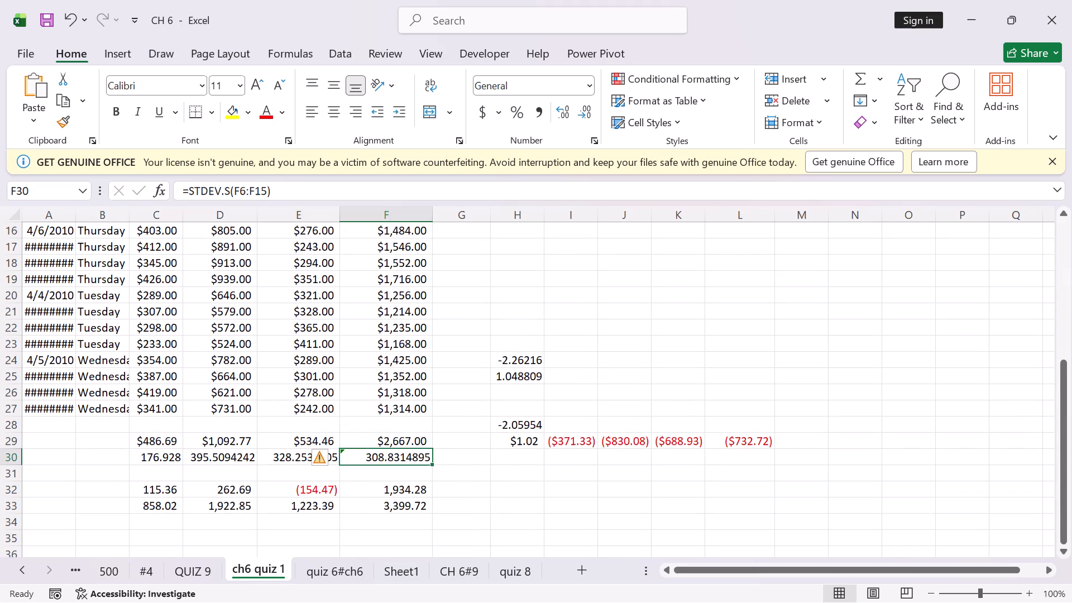
# Examine the T.INV formulas in cells H24 and H28 and the SQRT formulas in cells H25 and H29.
pyautogui.doubleClick(524, 363)
pyautogui.press('Return')
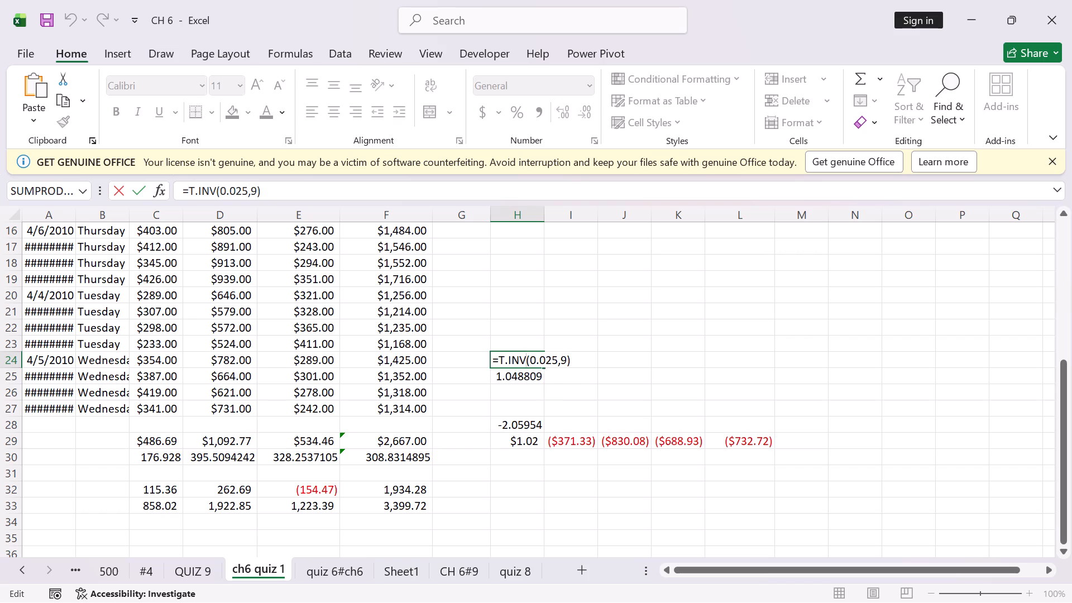
pyautogui.doubleClick(528, 376)
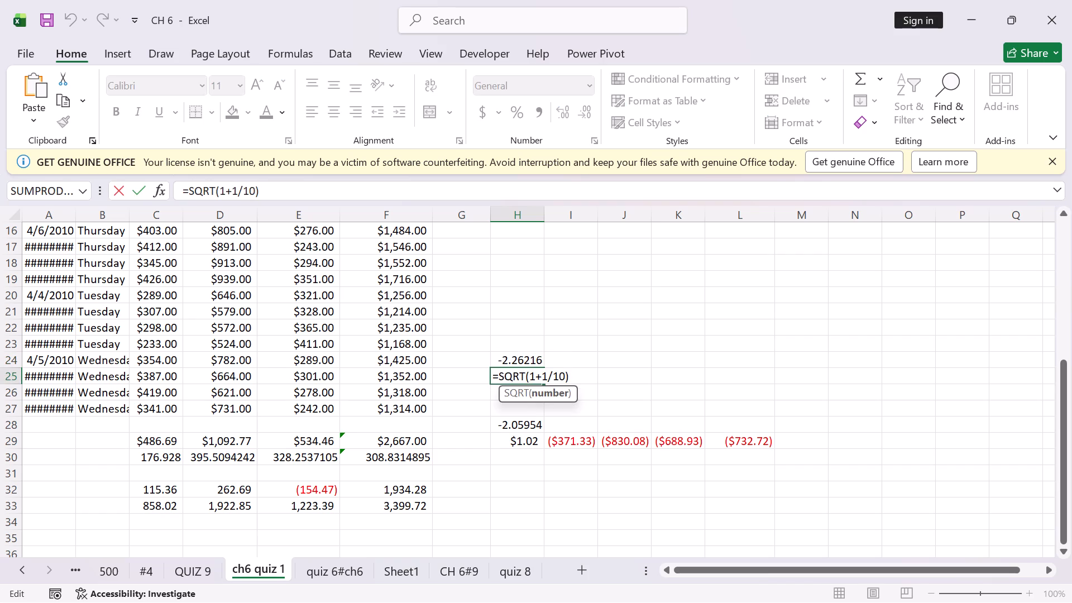
pyautogui.press('Return')
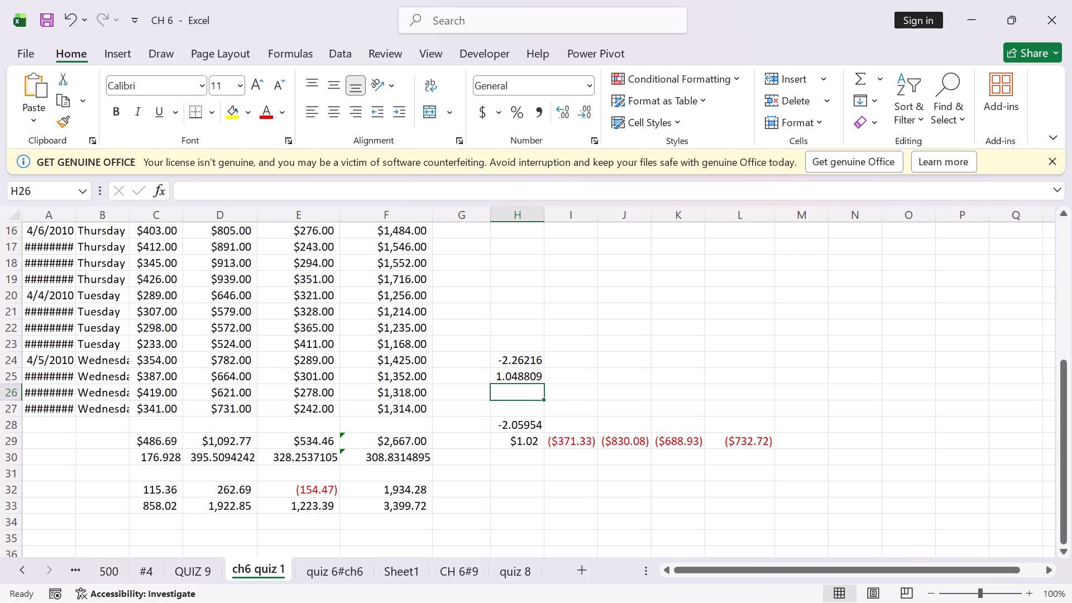
pyautogui.doubleClick(526, 419)
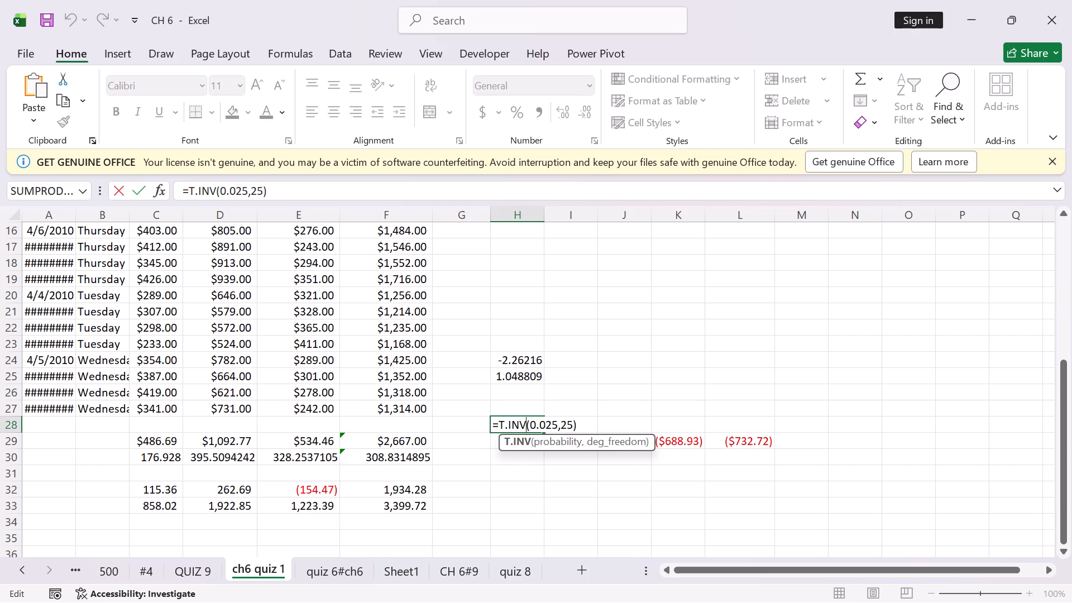
pyautogui.press('Return')
pyautogui.doubleClick(523, 443)
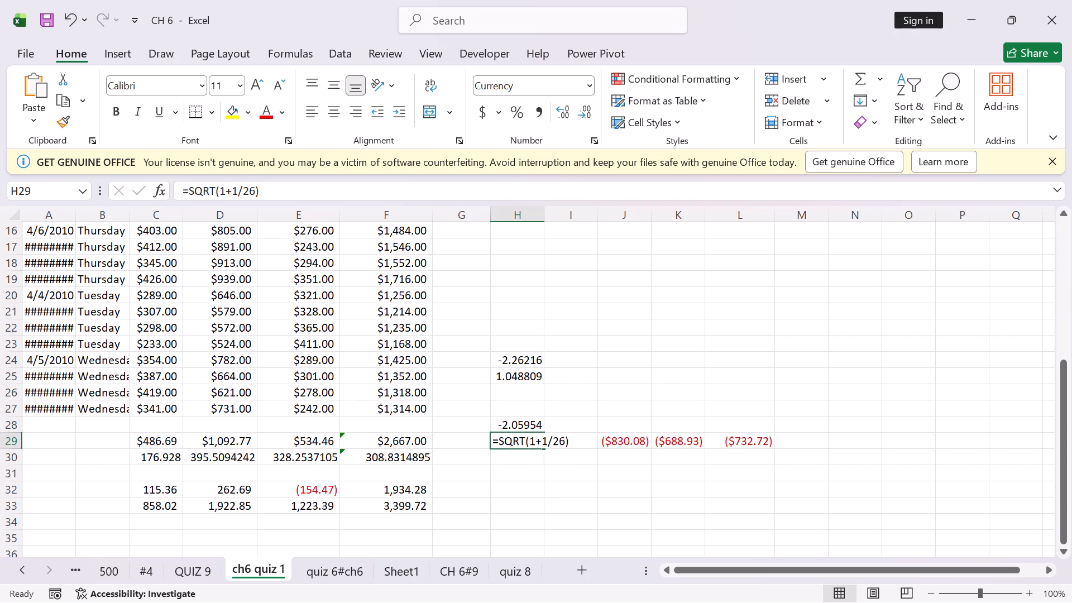
pyautogui.press('Return')
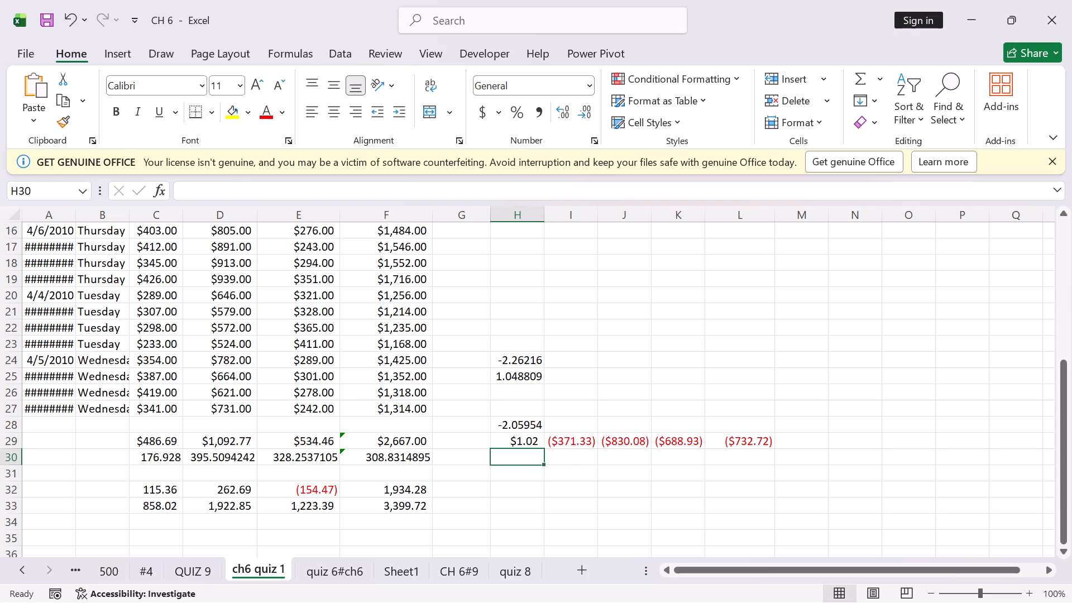
# Examine the formulas in cells I29 through L29 and which t-value, square-root and standard deviation cells each one multiplies.
pyautogui.doubleClick(570, 438)
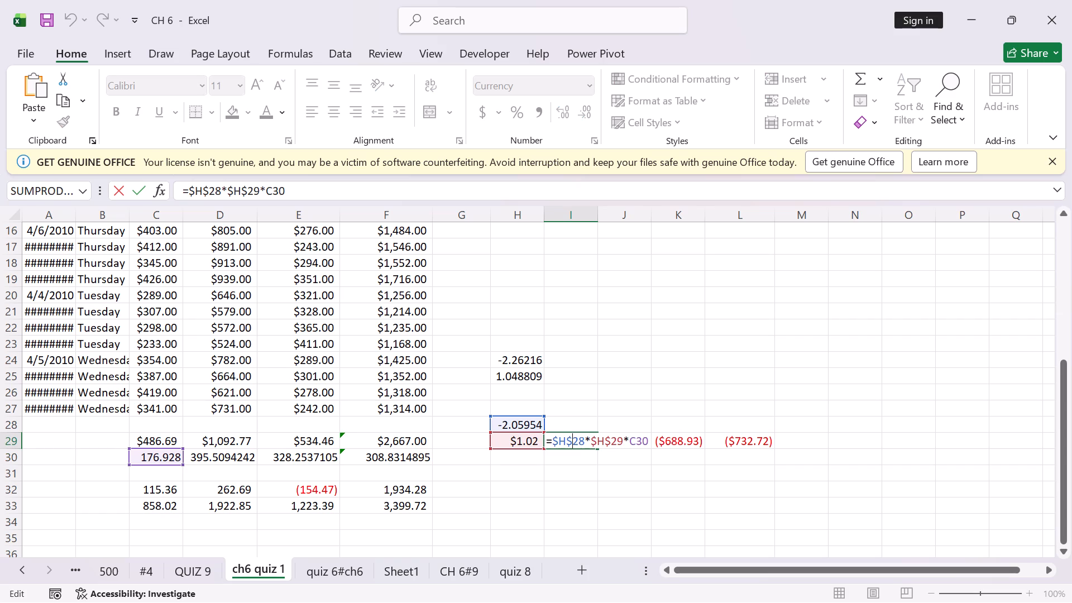
pyautogui.press('Return')
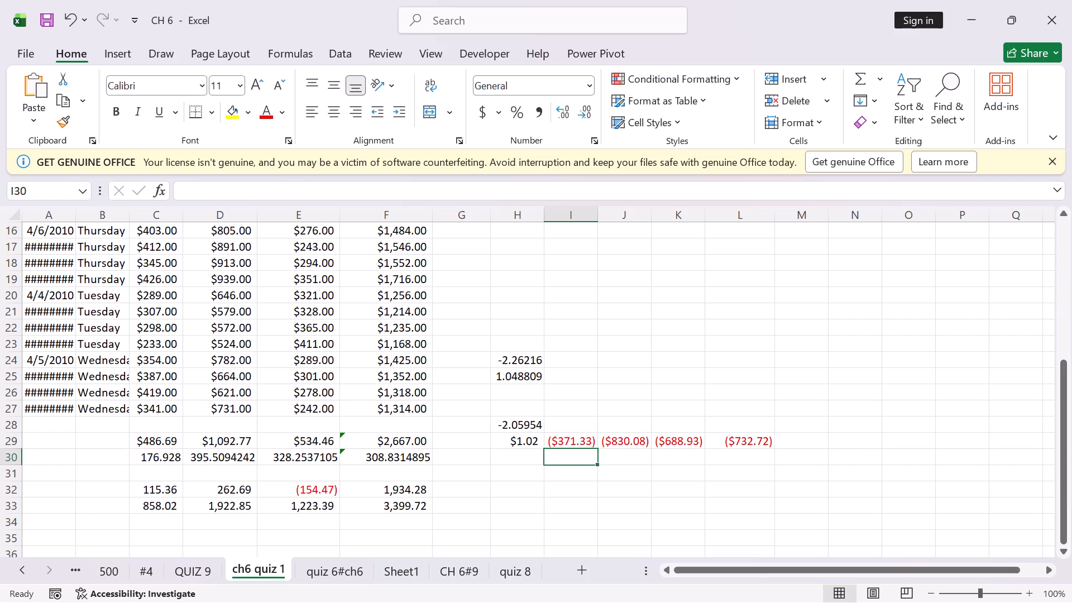
pyautogui.doubleClick(627, 444)
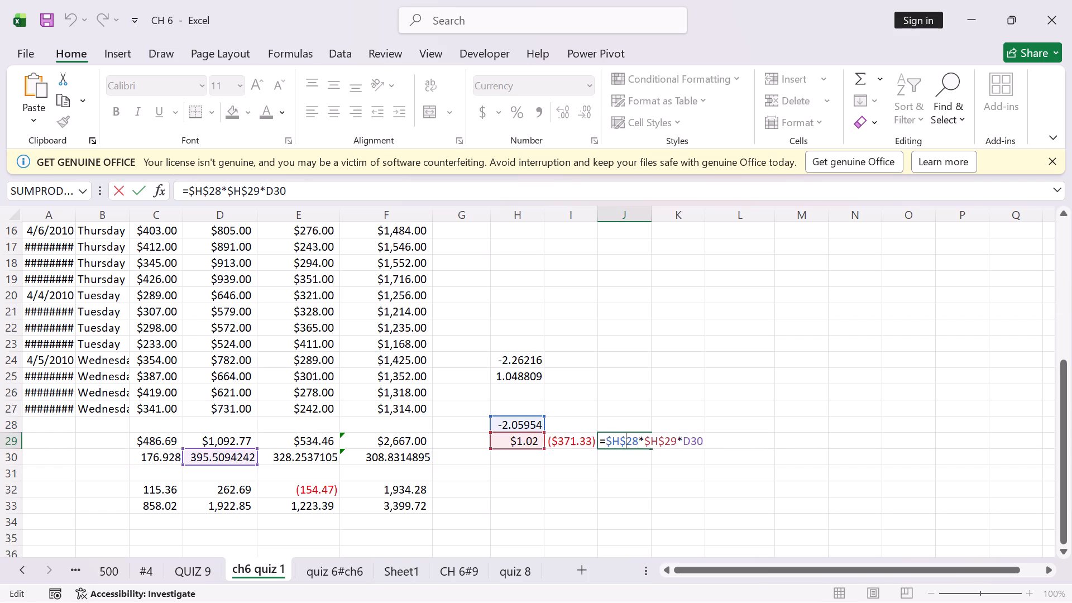
pyautogui.press('Return')
pyautogui.doubleClick(677, 437)
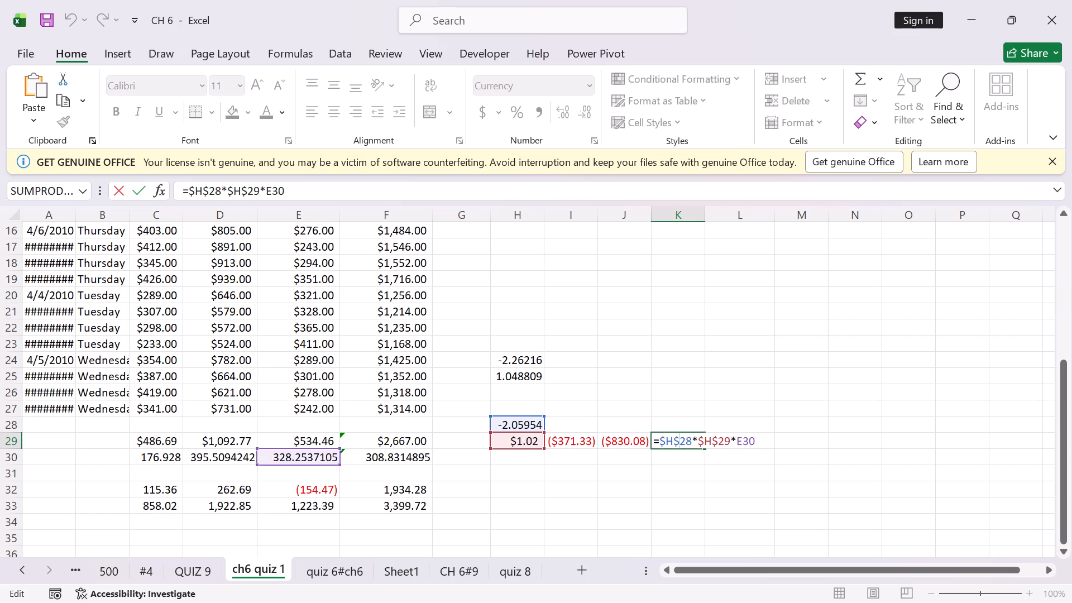
pyautogui.press('Return')
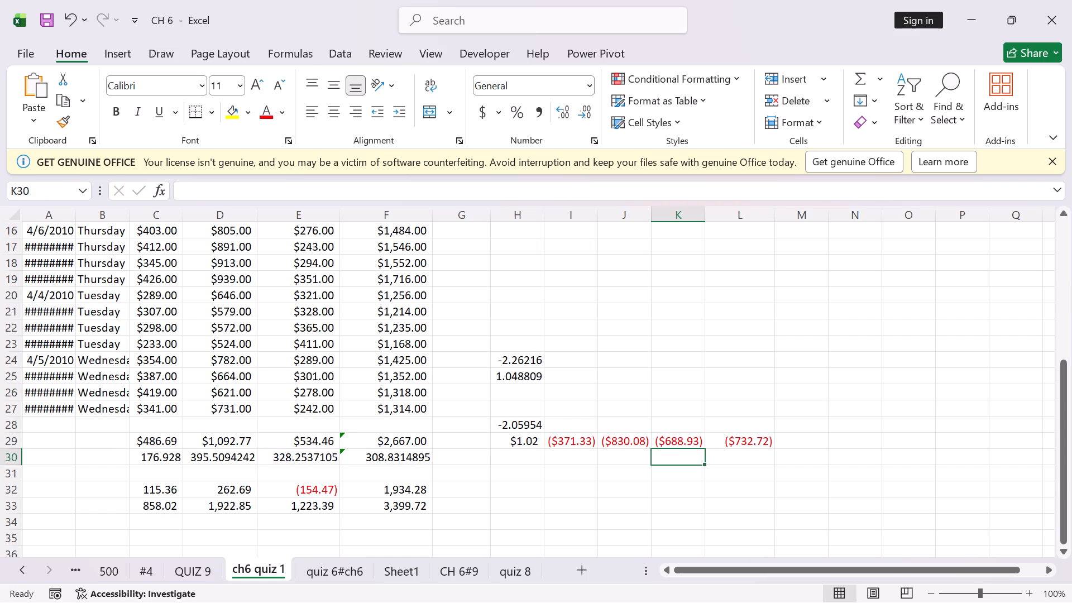
pyautogui.click(739, 454)
pyautogui.doubleClick(743, 439)
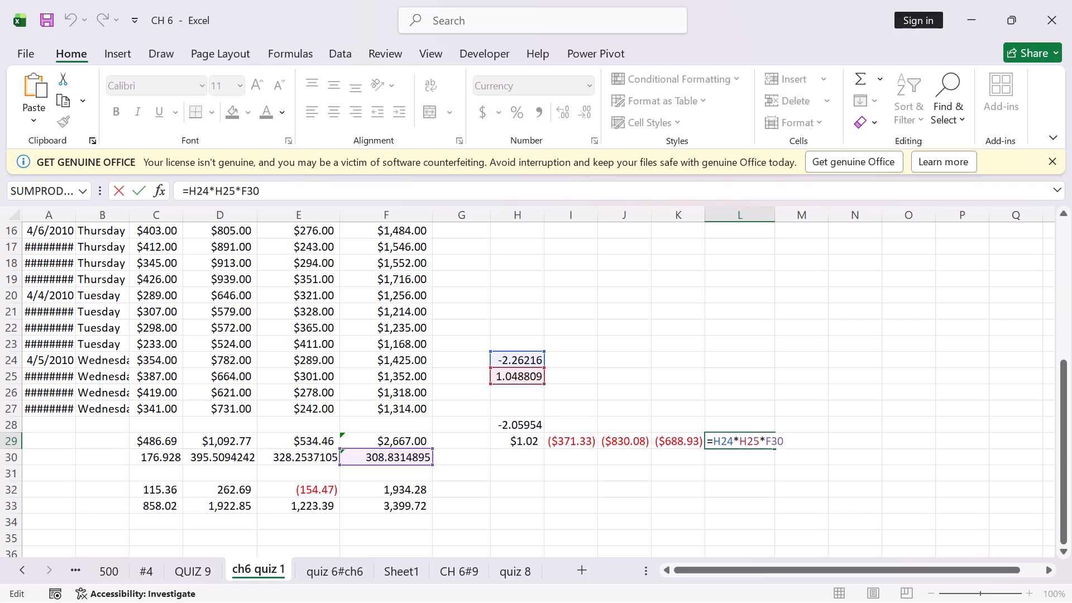
pyautogui.press('Return')
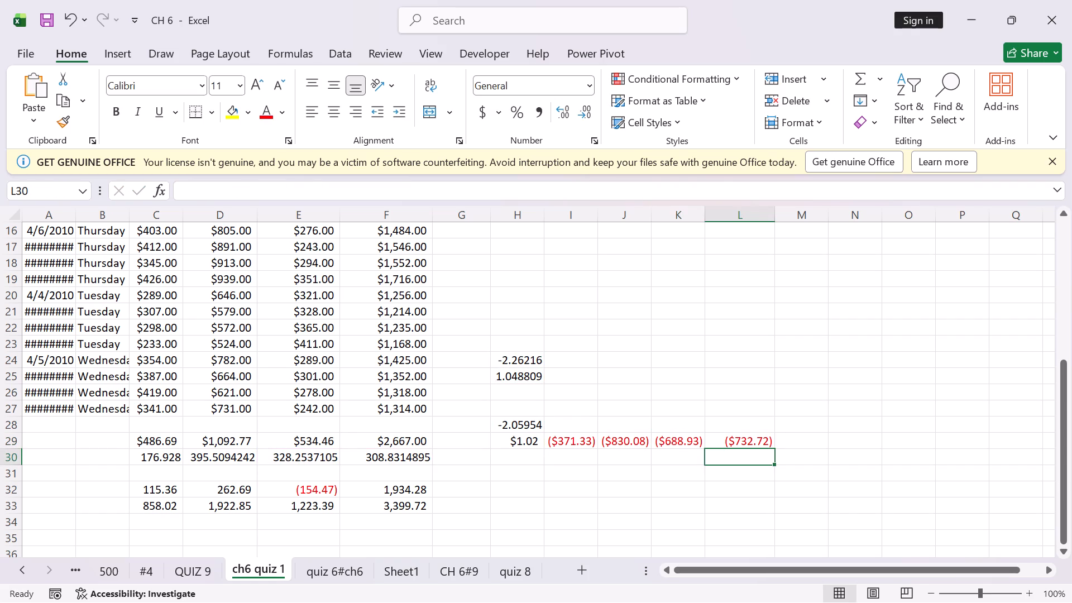
# Examine the delivery sales interval limit formulas in cells E32 and E33 and the cells they reference.
pyautogui.doubleClick(324, 490)
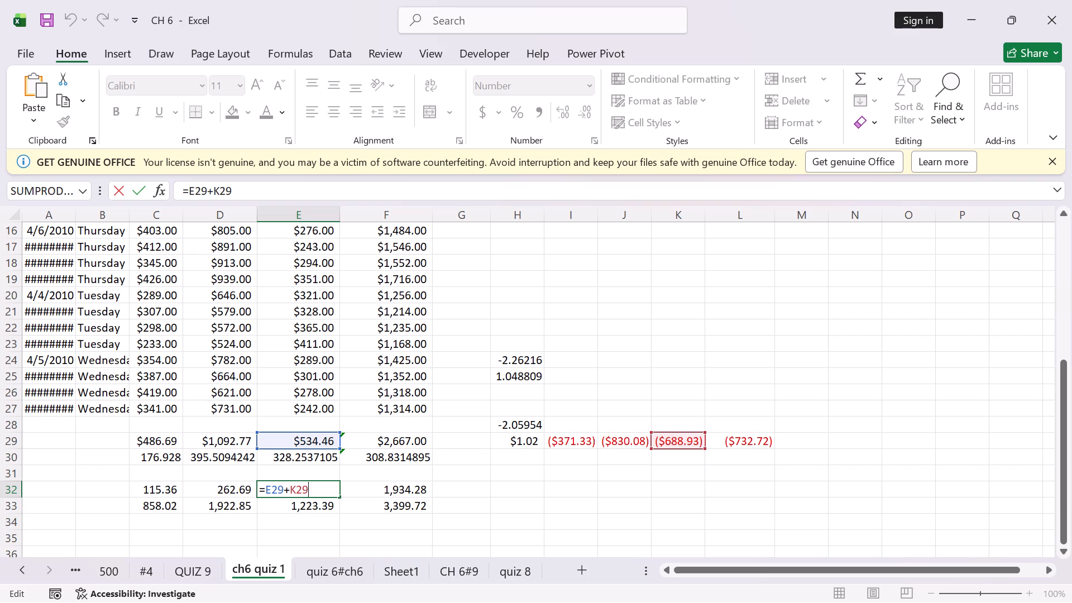
pyautogui.press('Return')
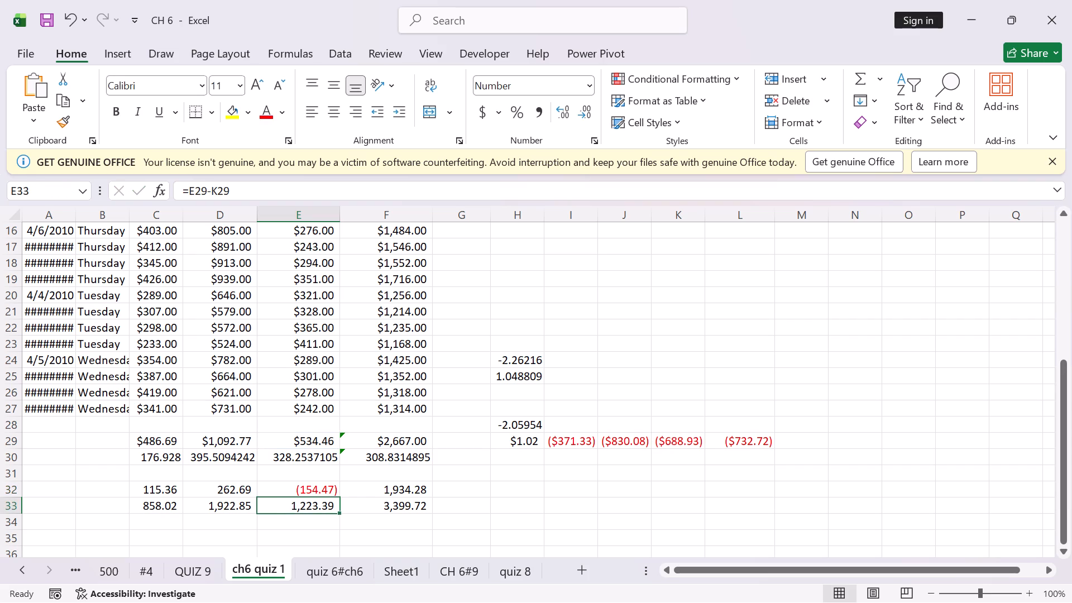
pyautogui.doubleClick(311, 504)
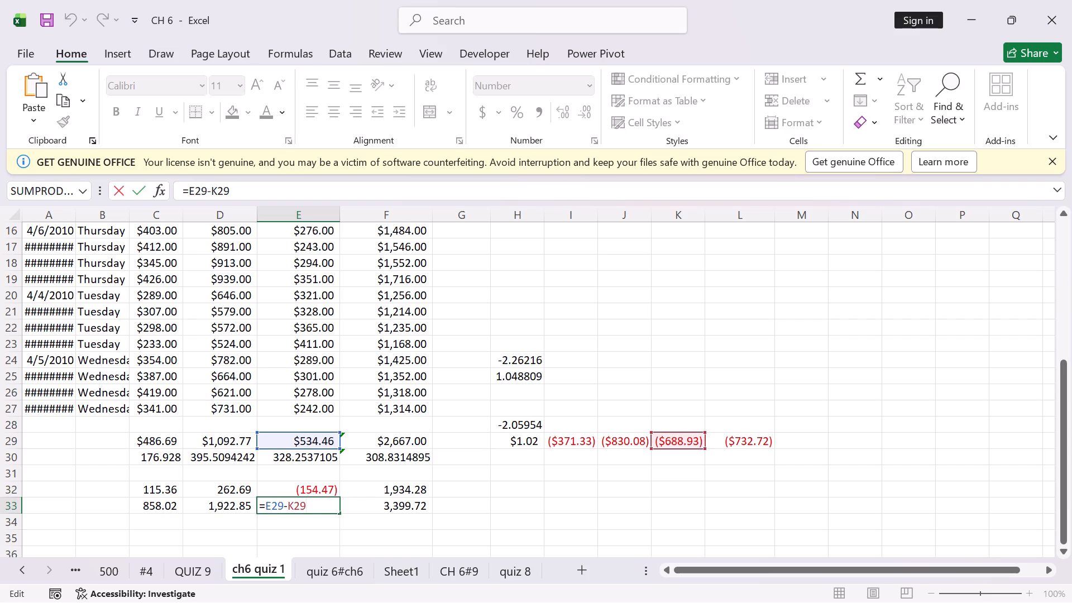
pyautogui.press('Return')
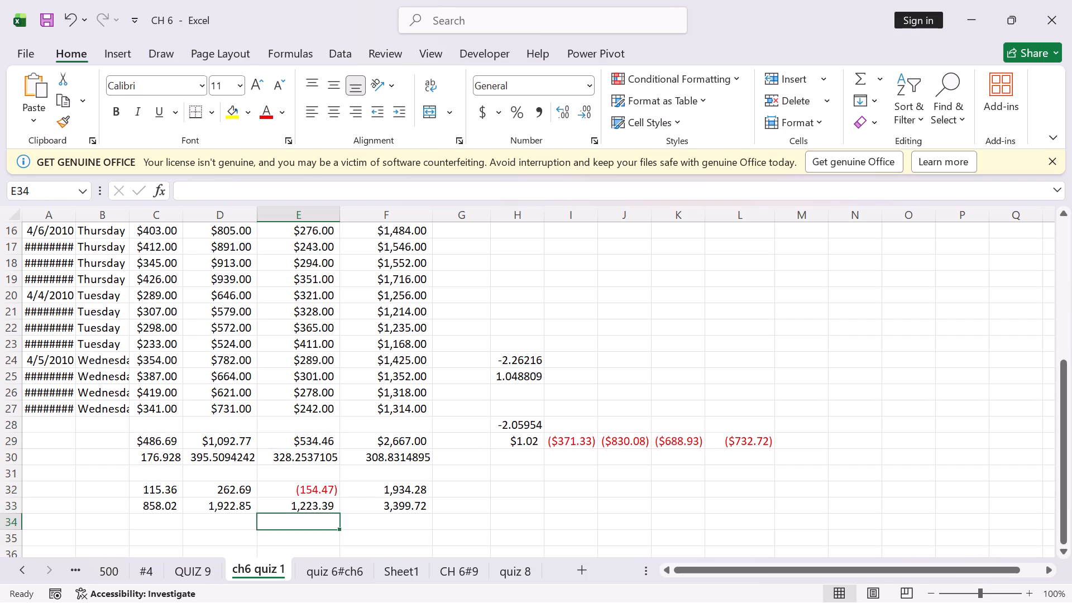
pyautogui.scroll(11, 506, 445)
pyautogui.scroll(-7, 427, 404)
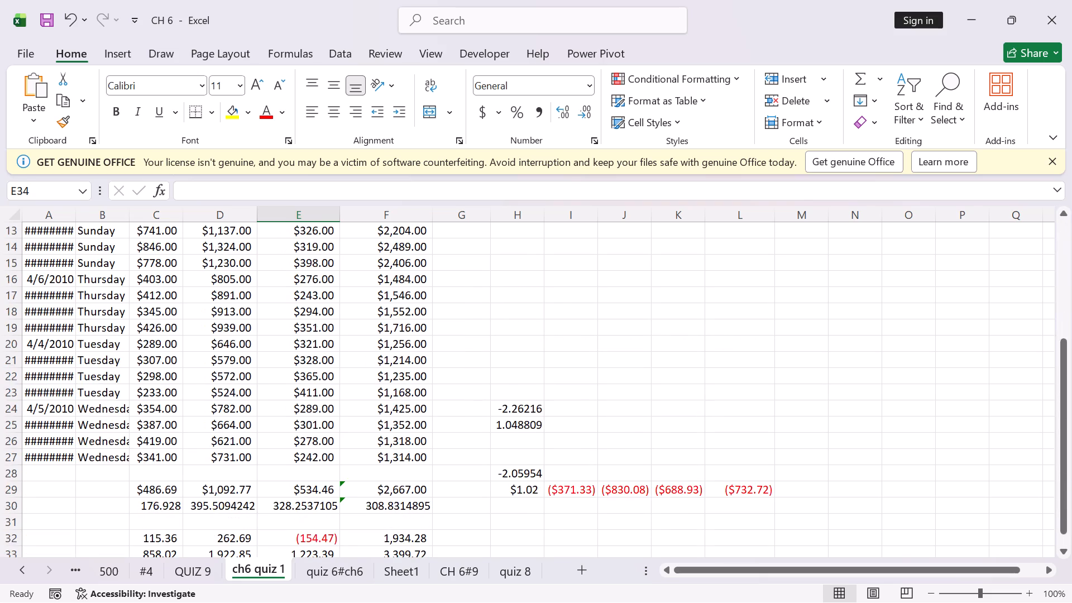
pyautogui.scroll(-1, 428, 401)
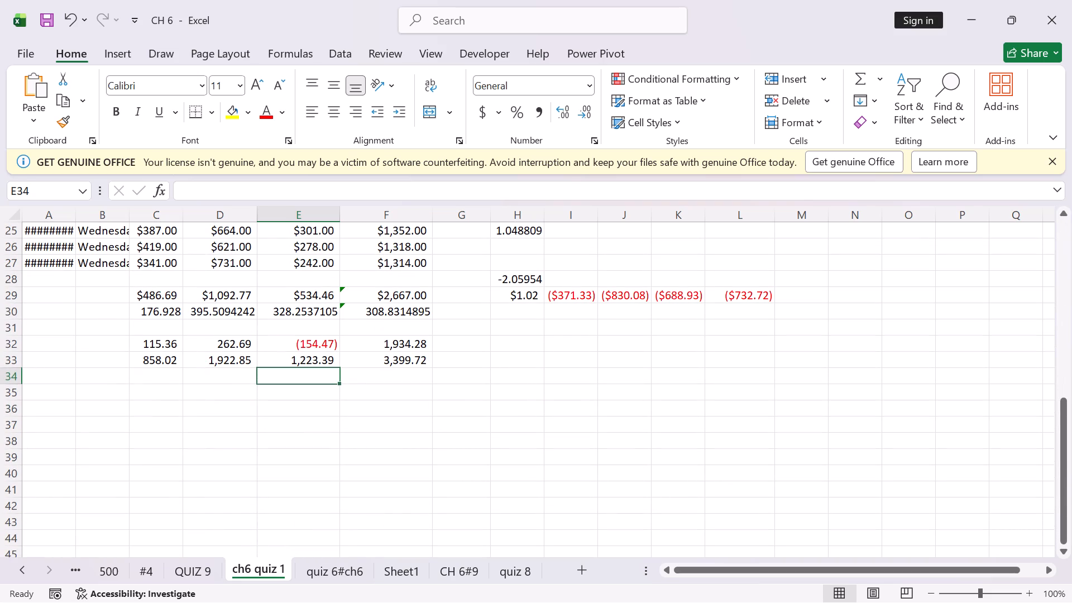
# On the QUIZ 9 sheet, examine the interval limit formulas in cells A51:B52 below the hours and miles data.
pyautogui.click(186, 572)
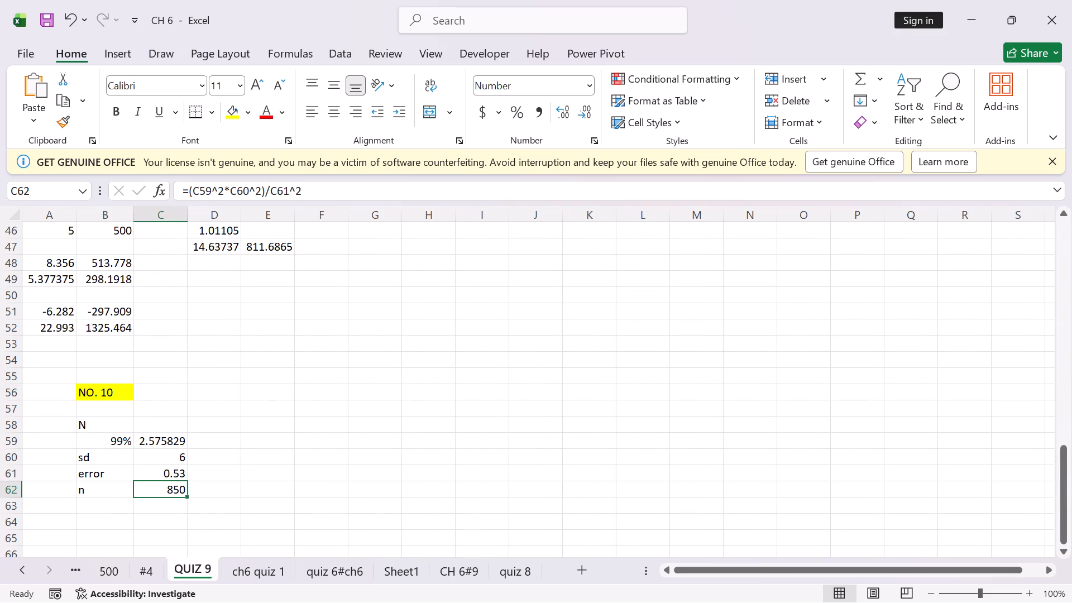
pyautogui.scroll(8, 173, 418)
pyautogui.scroll(15, 175, 384)
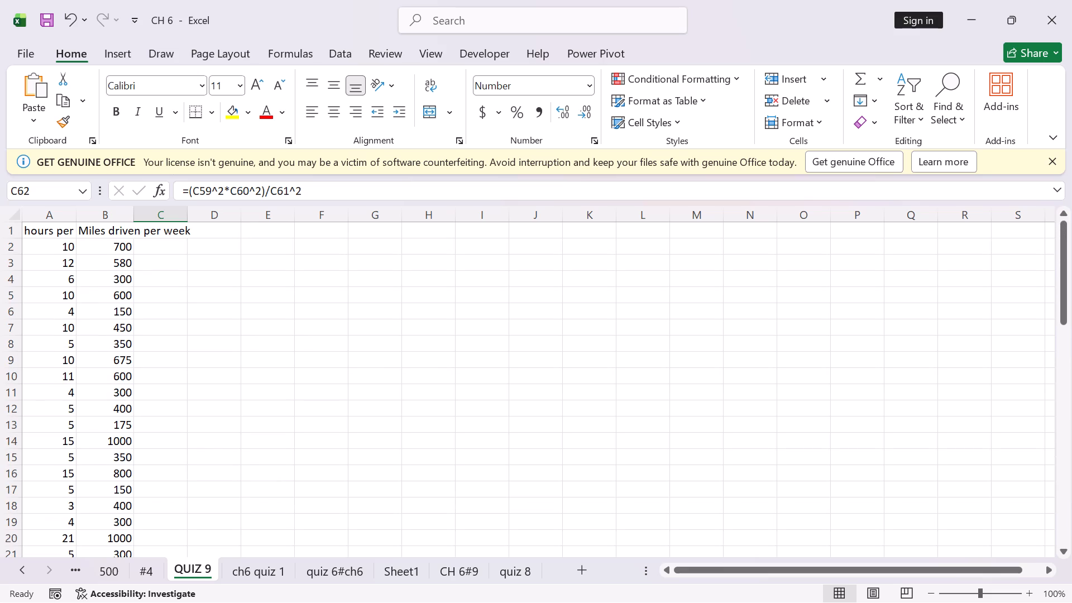
pyautogui.scroll(-13, 157, 356)
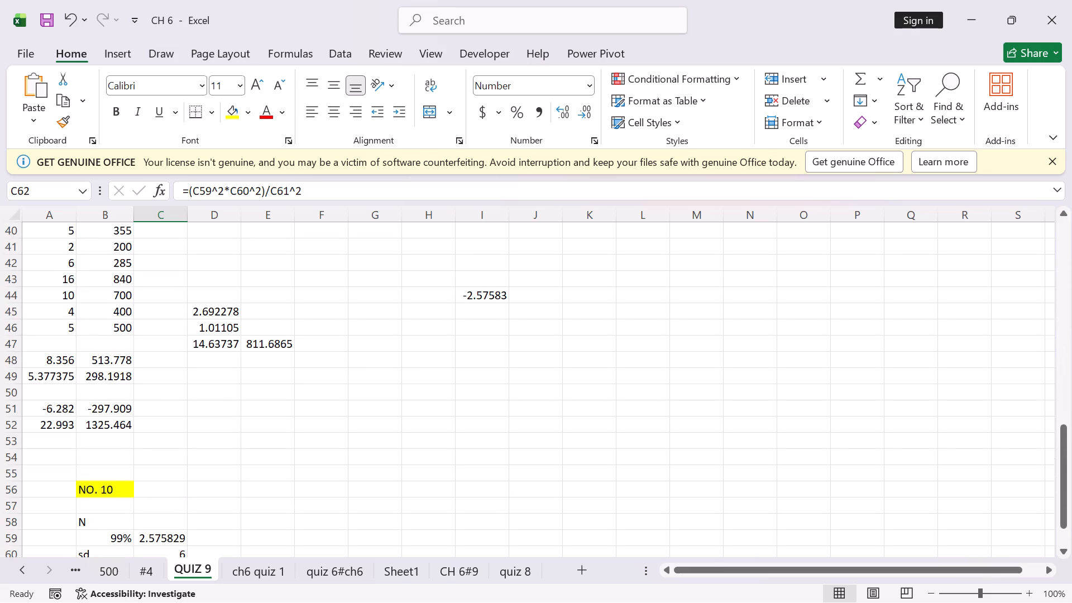
pyautogui.click(90, 402)
pyautogui.click(54, 414)
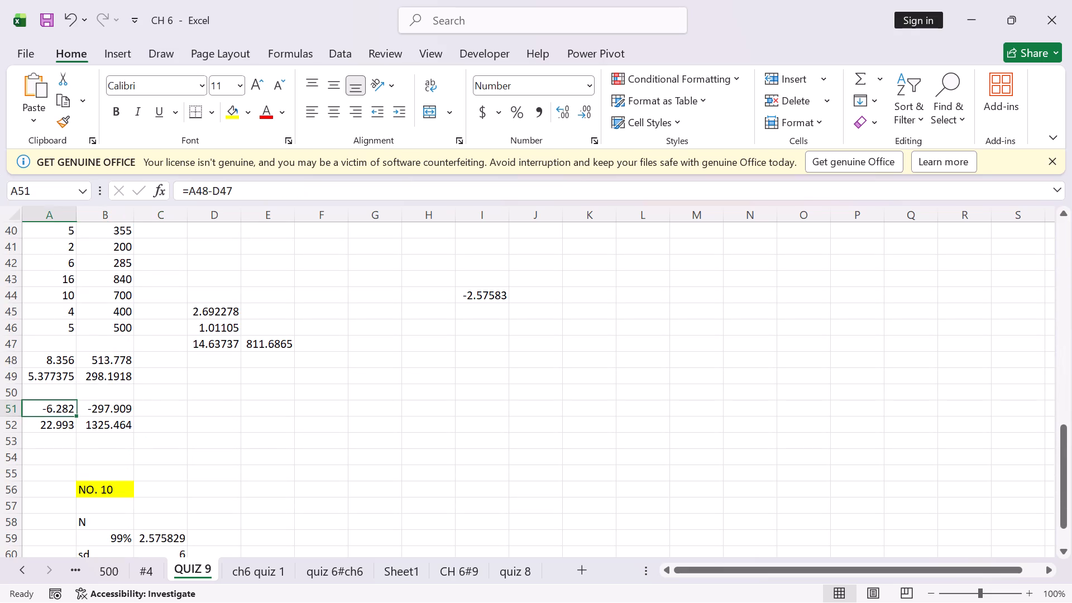
pyautogui.click(53, 430)
pyautogui.doubleClick(107, 409)
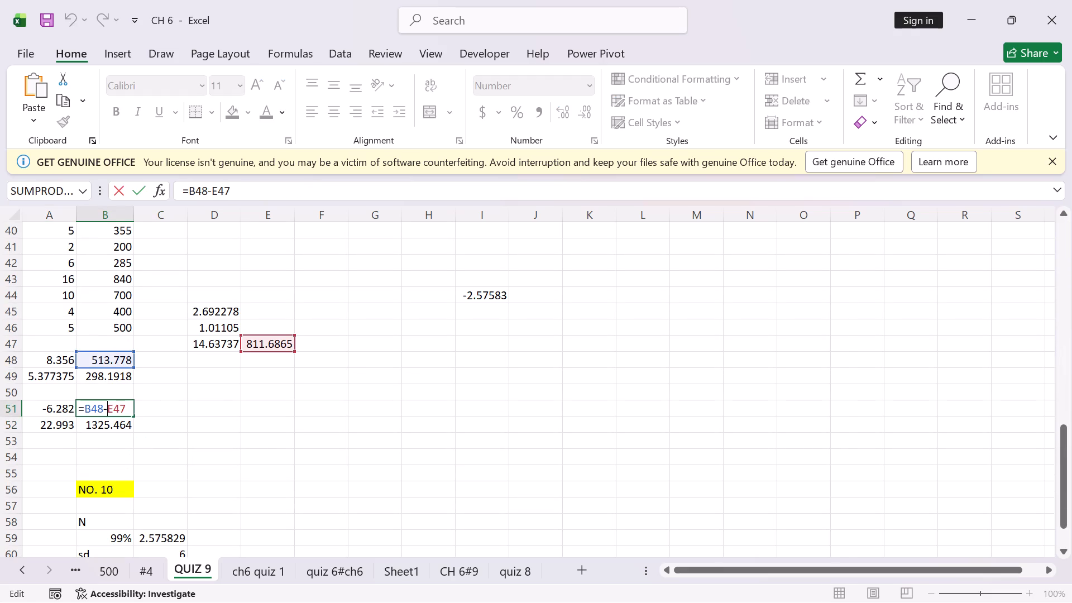
pyautogui.press('Return')
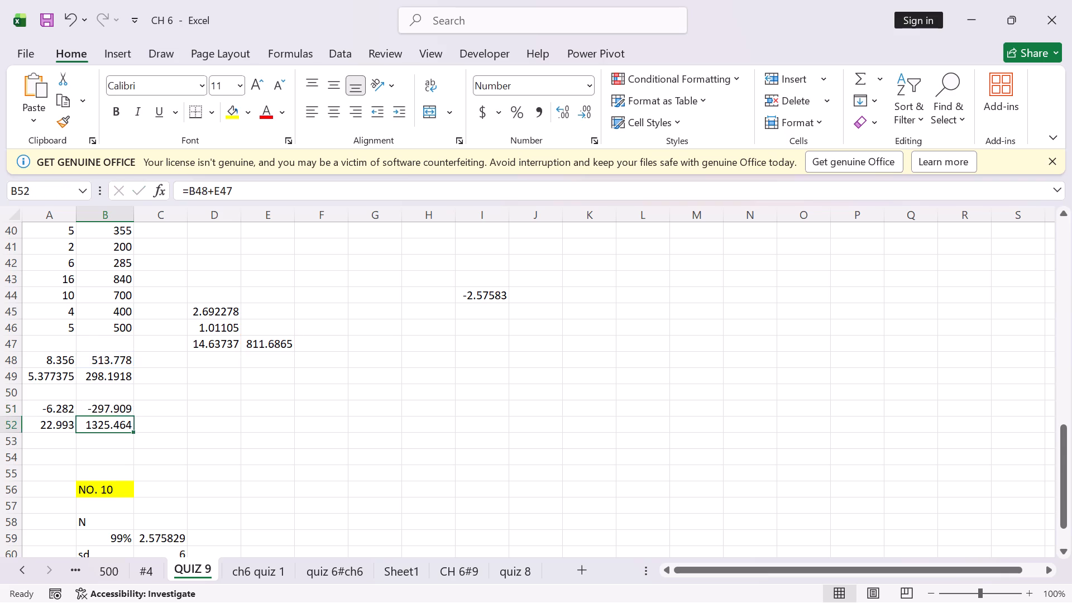
pyautogui.scroll(-2, 174, 418)
# View the mean, standard deviation and error calculations on the #4 sheet.
pyautogui.click(149, 563)
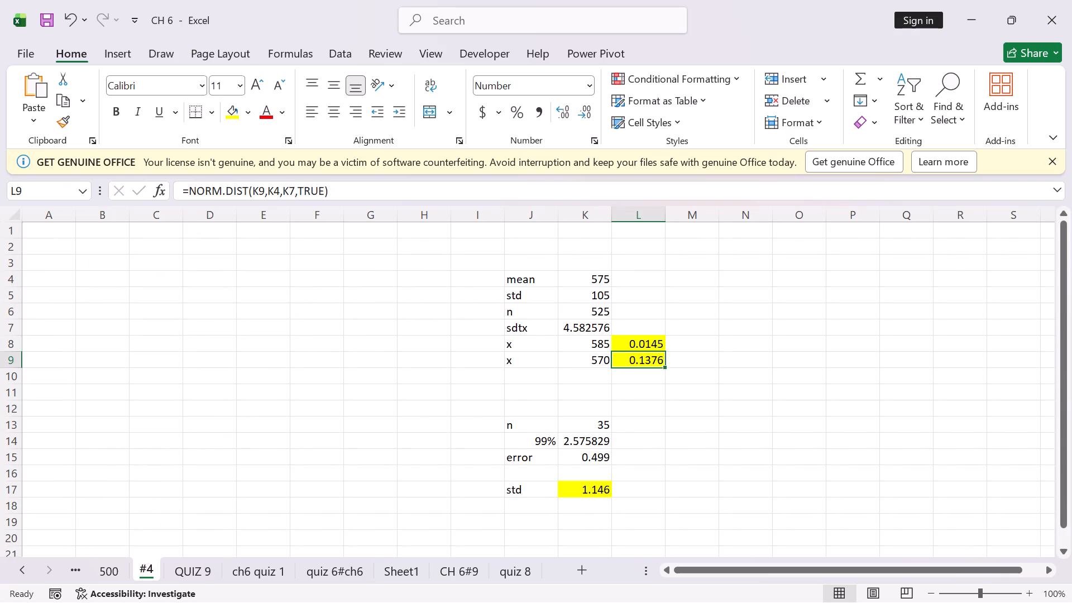
# On the 500 sheet, examine the formula in cell L7 beside the first sample rows.
pyautogui.click(115, 566)
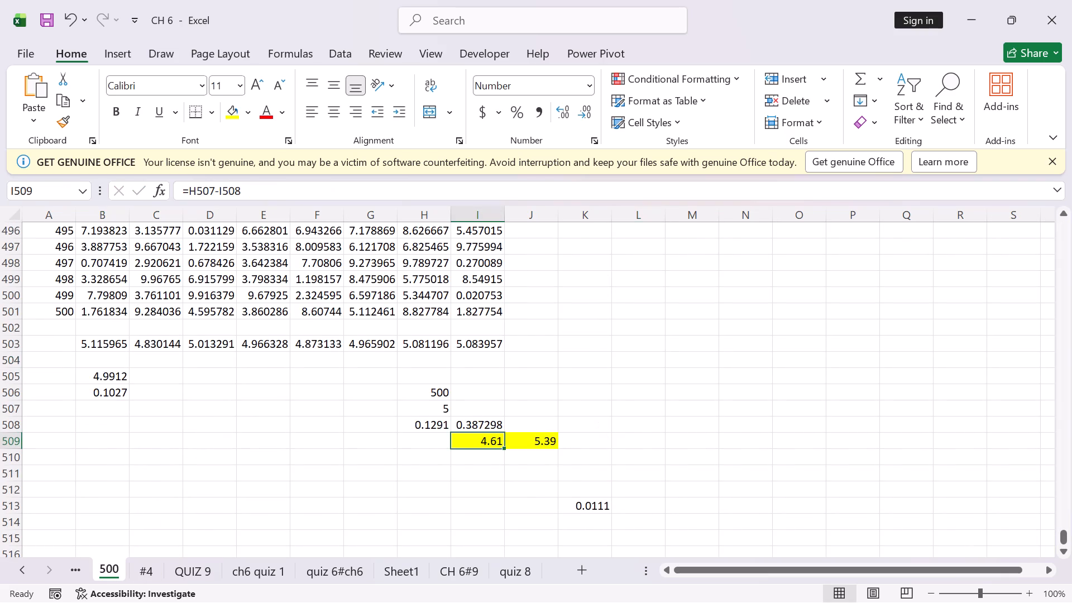
pyautogui.scroll(20, 279, 419)
pyautogui.scroll(5, 279, 419)
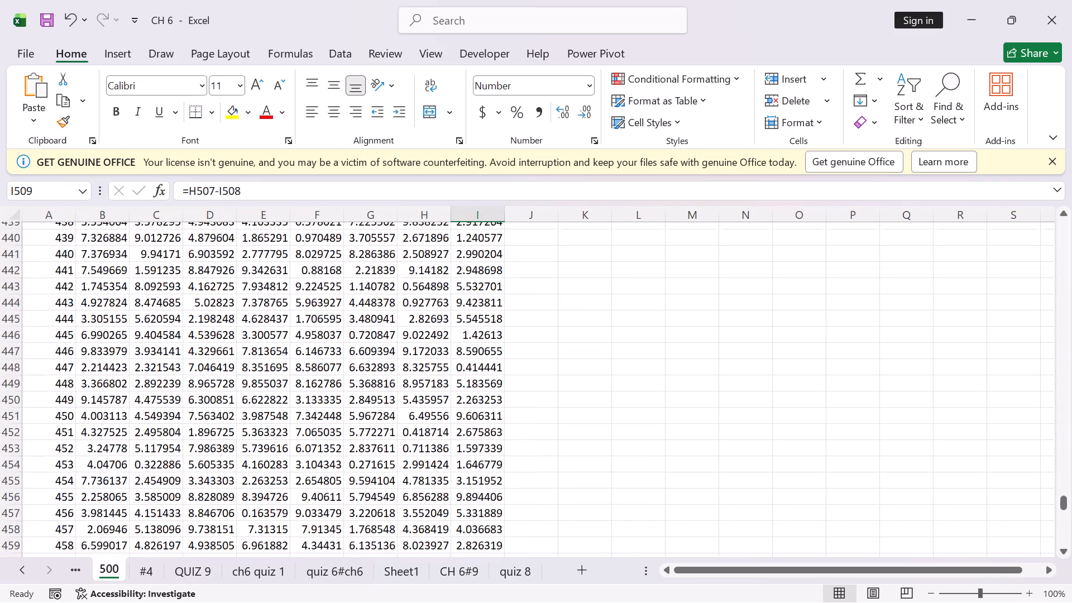
pyautogui.scroll(20, 375, 414)
pyautogui.scroll(10, 375, 414)
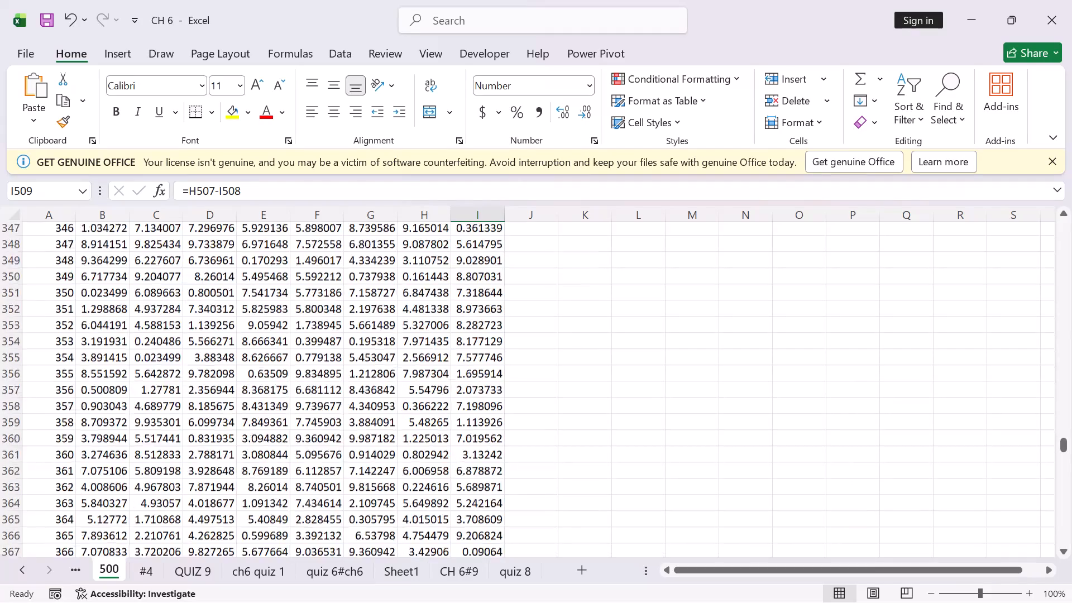
pyautogui.scroll(5, 375, 414)
pyautogui.scroll(20, 375, 414)
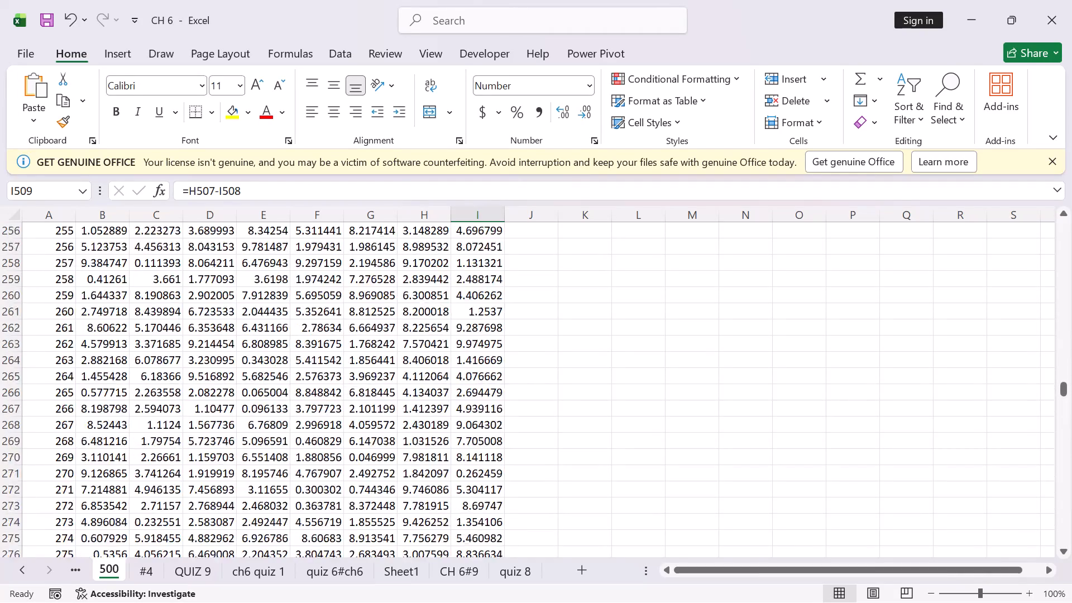
pyautogui.scroll(20, 375, 414)
pyautogui.scroll(15, 375, 414)
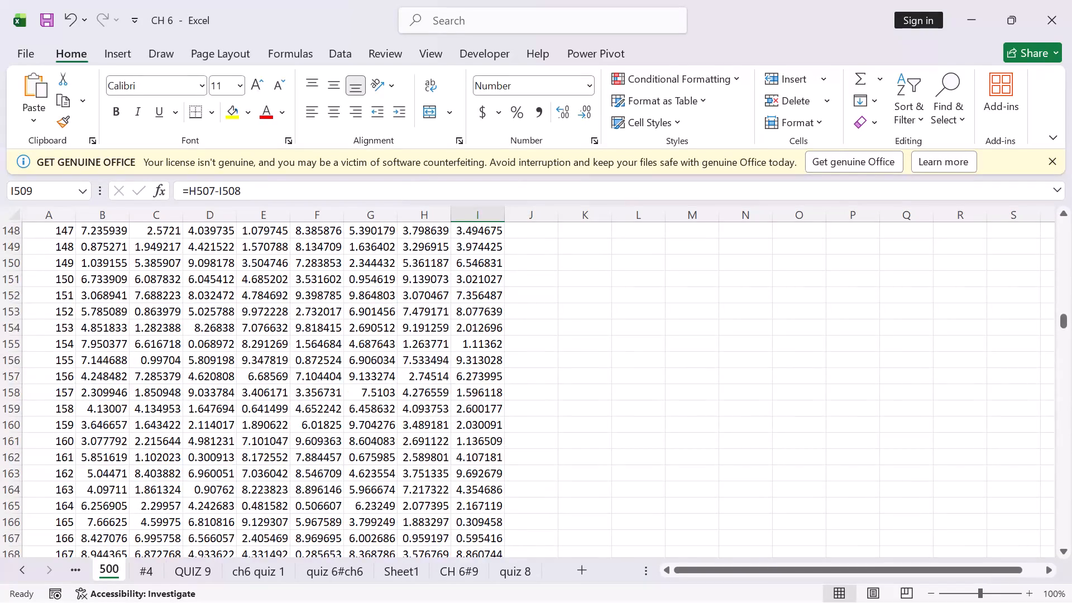
pyautogui.scroll(20, 375, 414)
pyautogui.scroll(1, 375, 414)
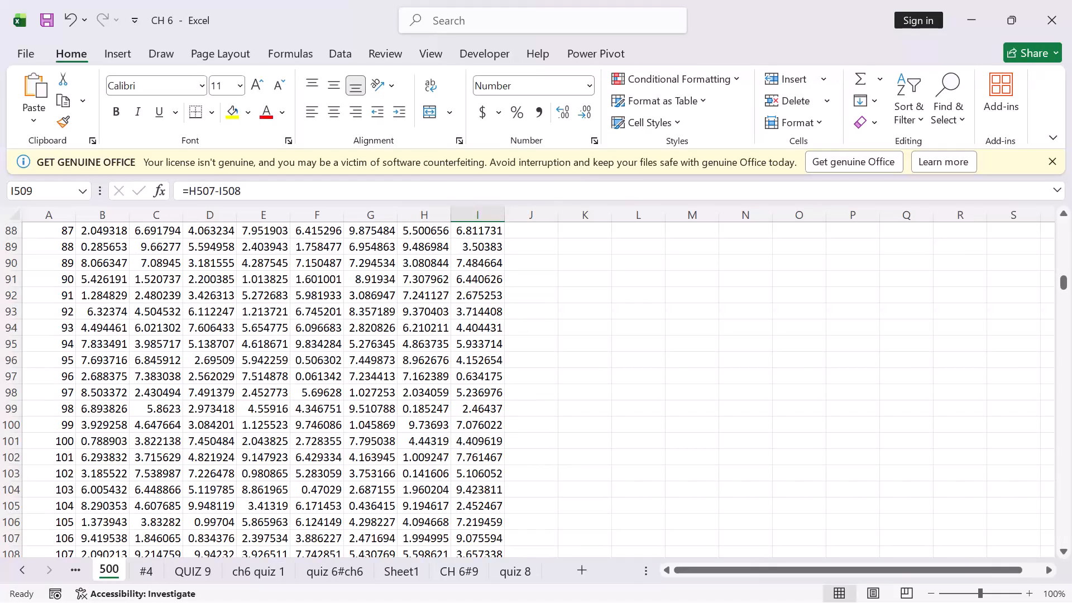
pyautogui.scroll(8, 375, 414)
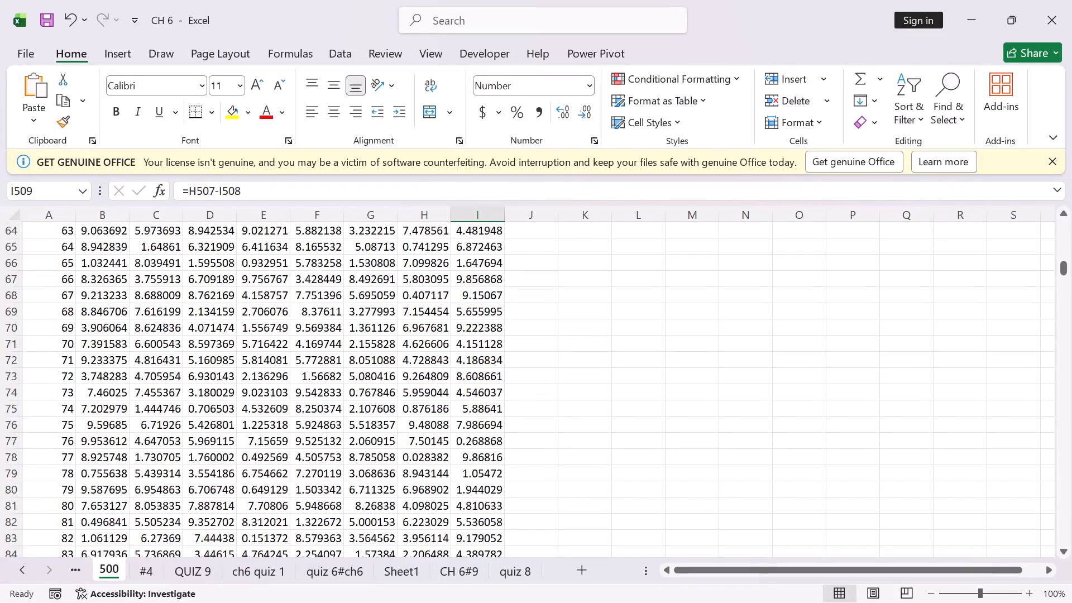
pyautogui.scroll(16, 374, 407)
pyautogui.scroll(15, 374, 407)
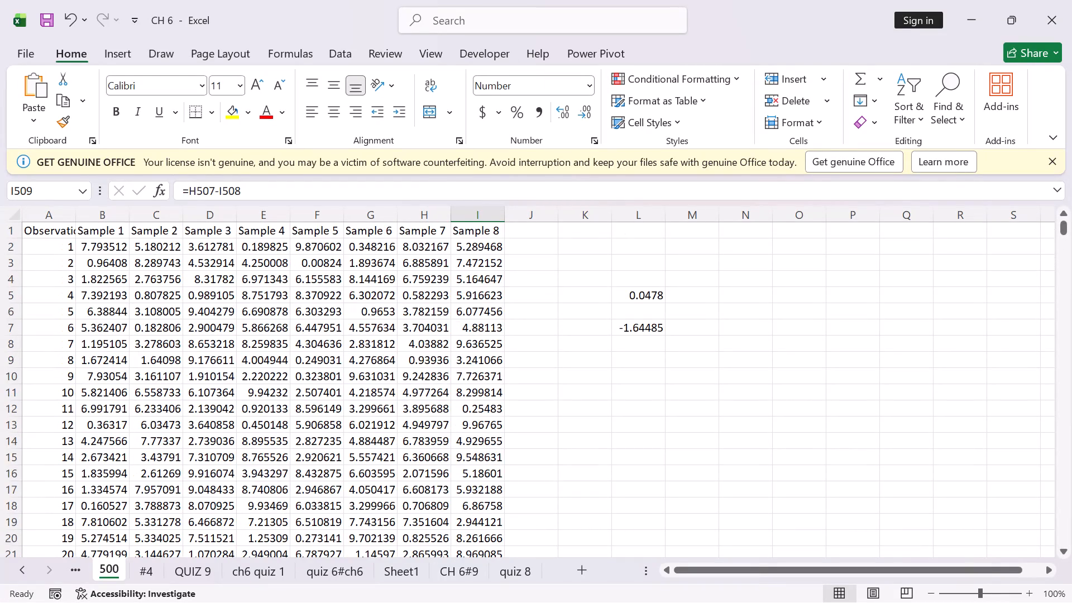
pyautogui.doubleClick(638, 332)
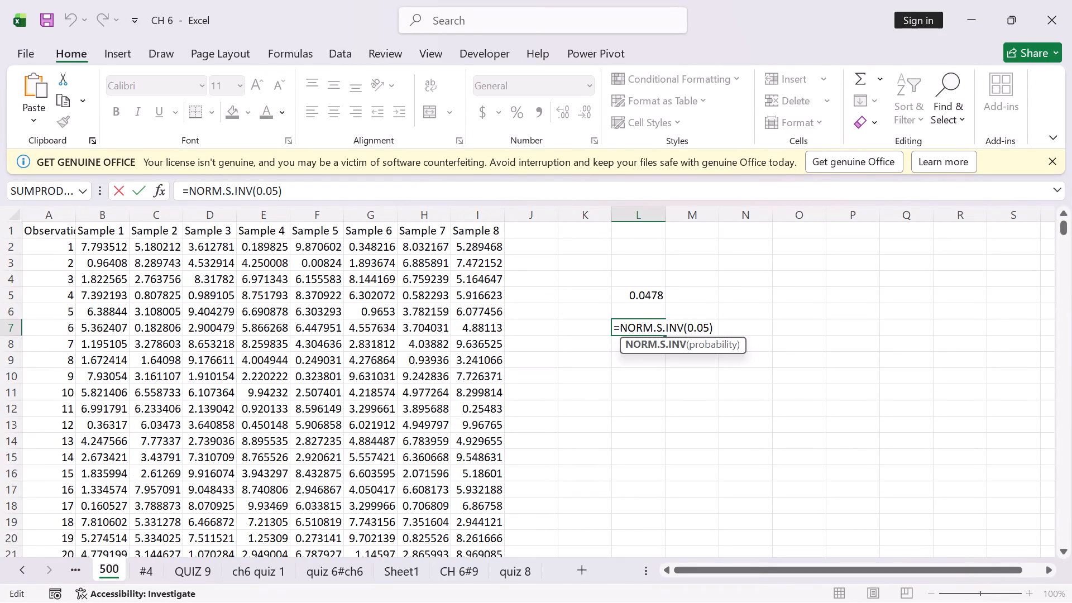
pyautogui.press('Return')
# Examine the average formulas in B503:I503 below the eight sample columns and the data range they cover.
pyautogui.click(122, 284)
pyautogui.click(85, 253)
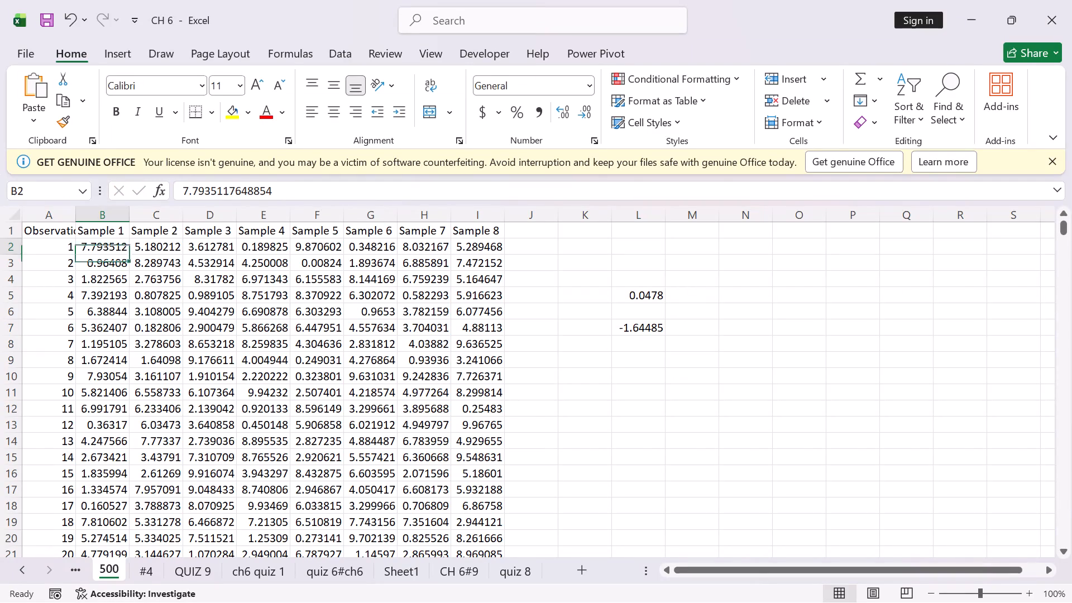
pyautogui.scroll(-17, 269, 280)
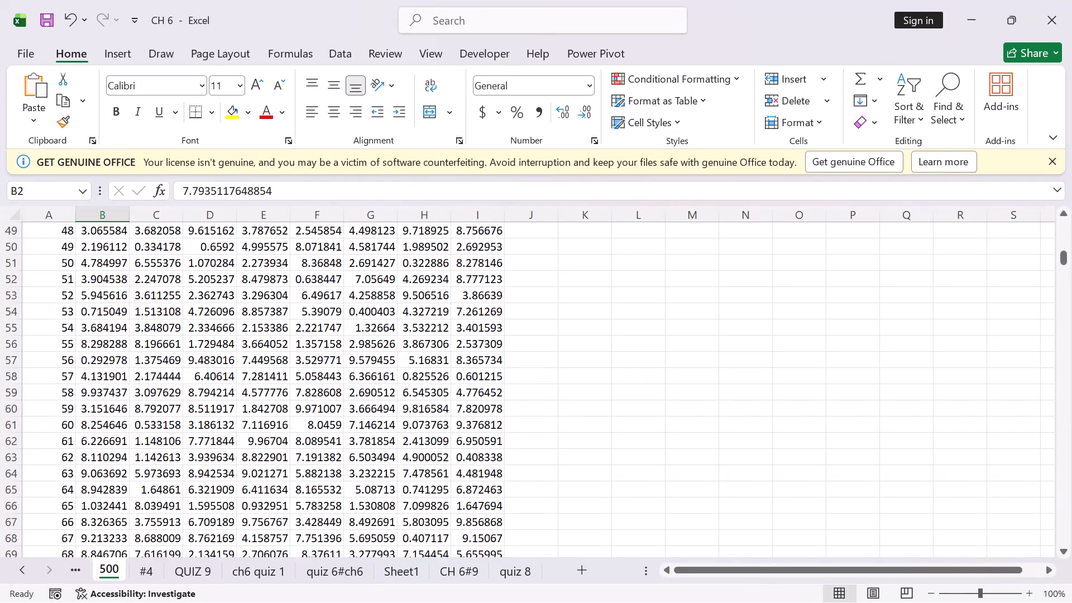
pyautogui.scroll(-20, 345, 324)
pyautogui.scroll(-3, 345, 324)
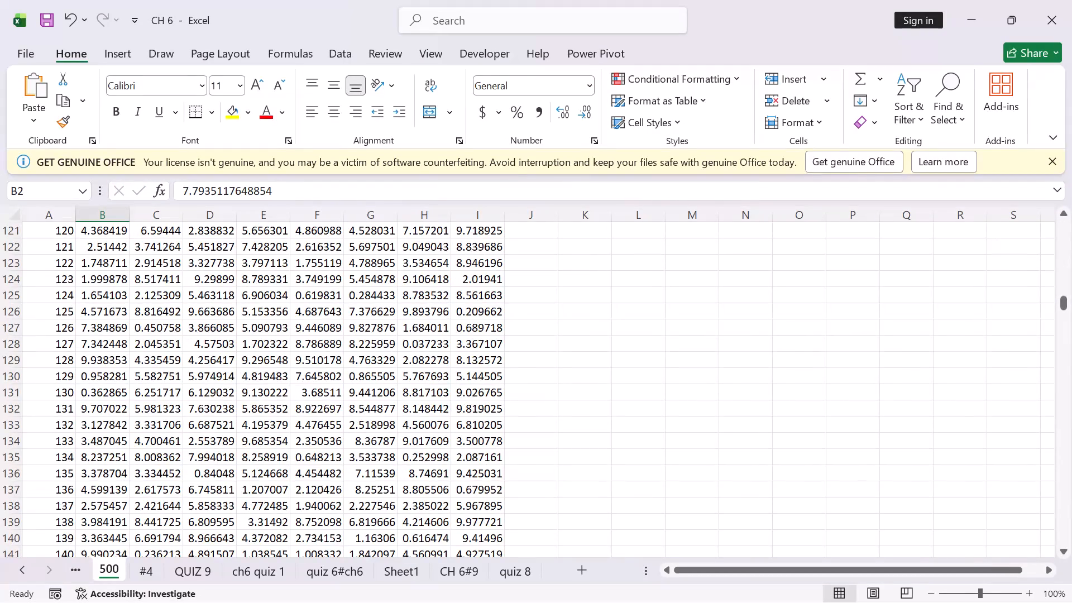
pyautogui.scroll(-15, 358, 319)
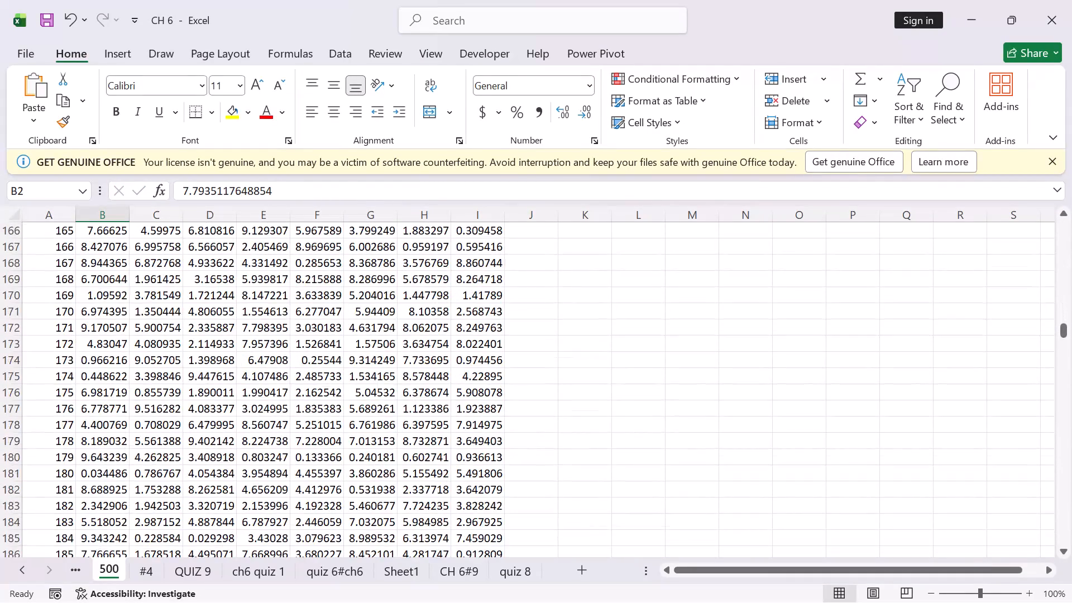
pyautogui.moveTo(1065, 331); pyautogui.dragTo(1071, 520)
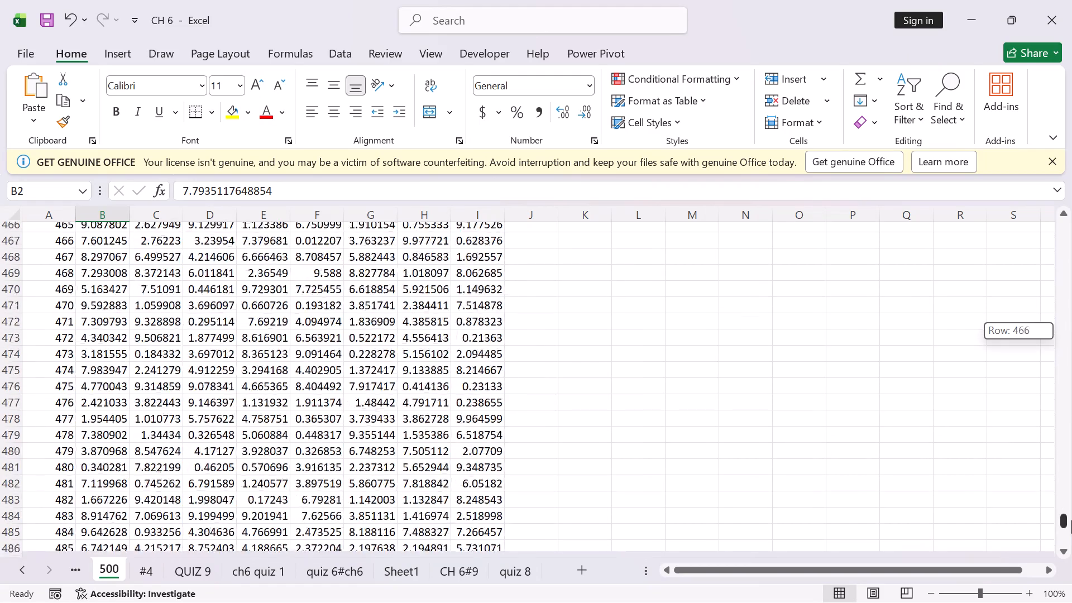
pyautogui.moveTo(1071, 520); pyautogui.dragTo(1071, 523)
pyautogui.scroll(-10, 854, 495)
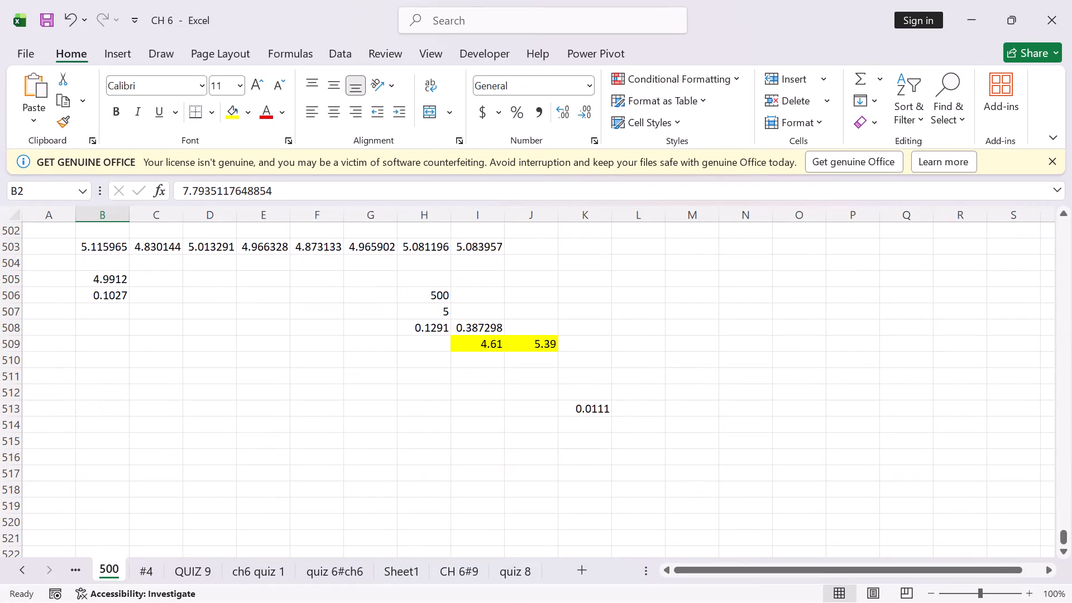
pyautogui.click(101, 246)
pyautogui.scroll(4, 170, 343)
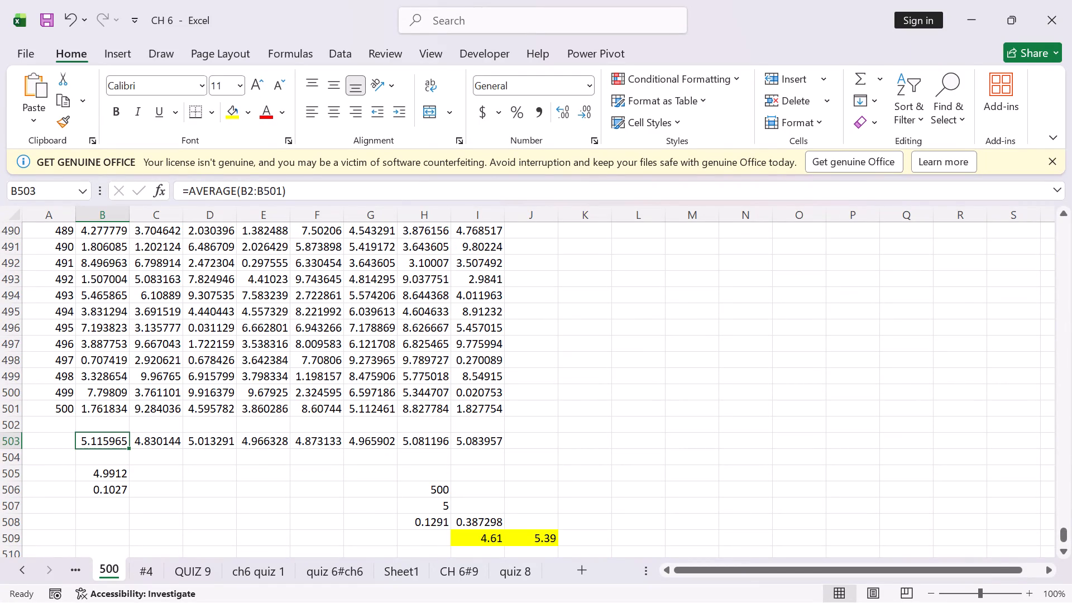
pyautogui.doubleClick(112, 441)
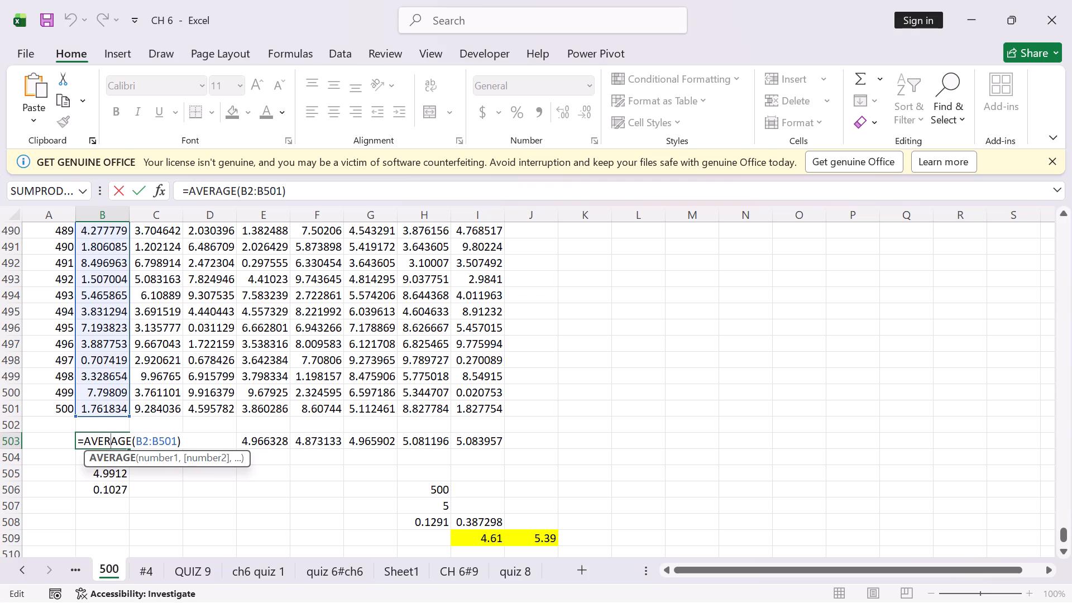
pyautogui.press('Return')
pyautogui.click(125, 443)
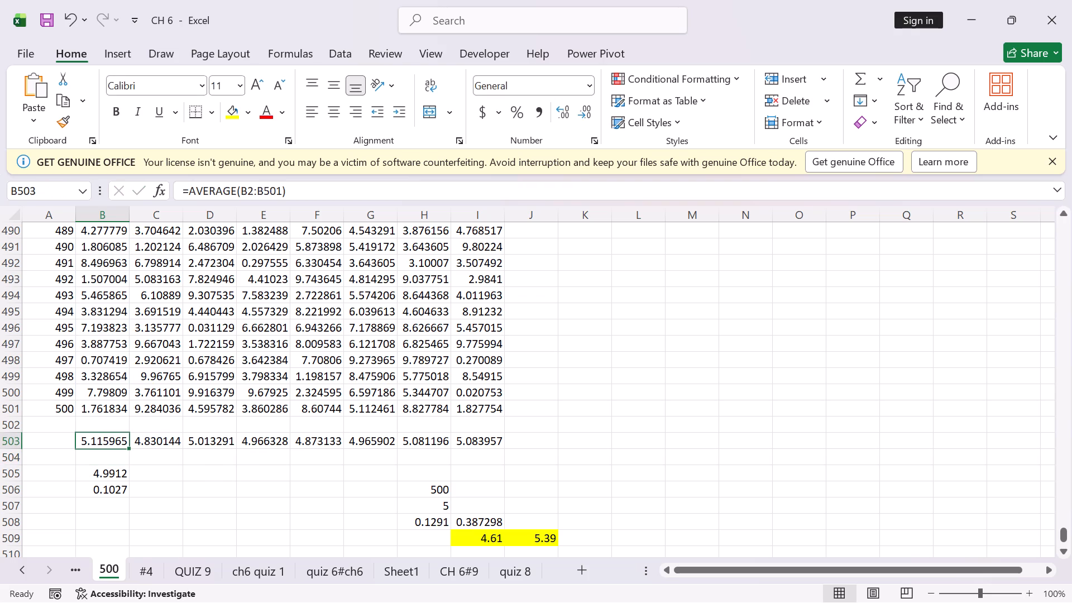
pyautogui.moveTo(133, 448); pyautogui.dragTo(483, 435)
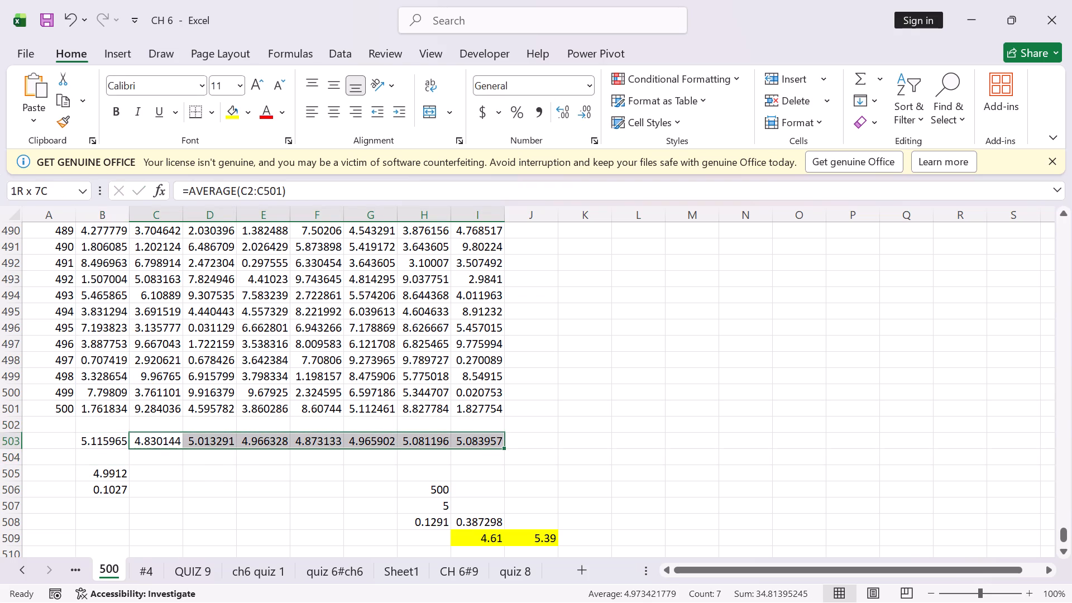
pyautogui.moveTo(483, 435); pyautogui.dragTo(484, 437)
pyautogui.click(561, 435)
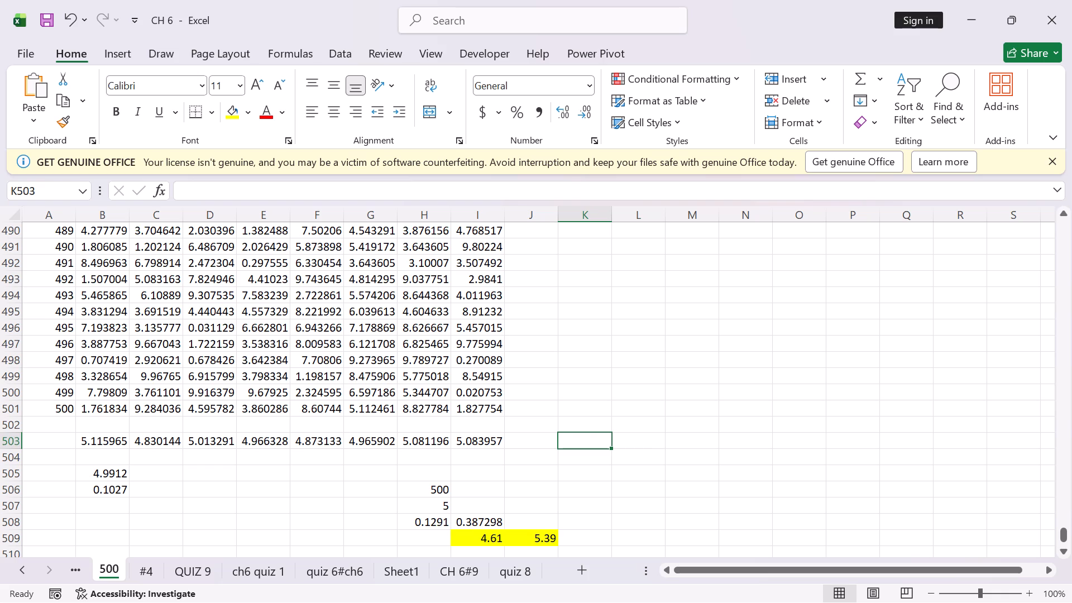
# Copy the observation and sample data with its headers, range A1:I501, on the 500 sheet.
pyautogui.scroll(20, 243, 361)
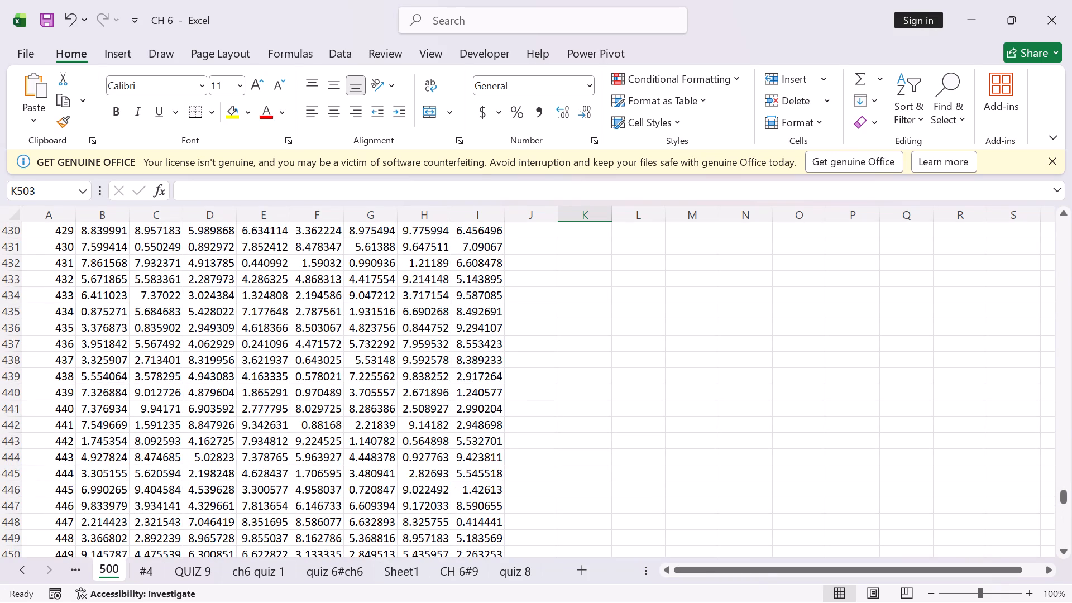
pyautogui.moveTo(1062, 493); pyautogui.dragTo(997, 226)
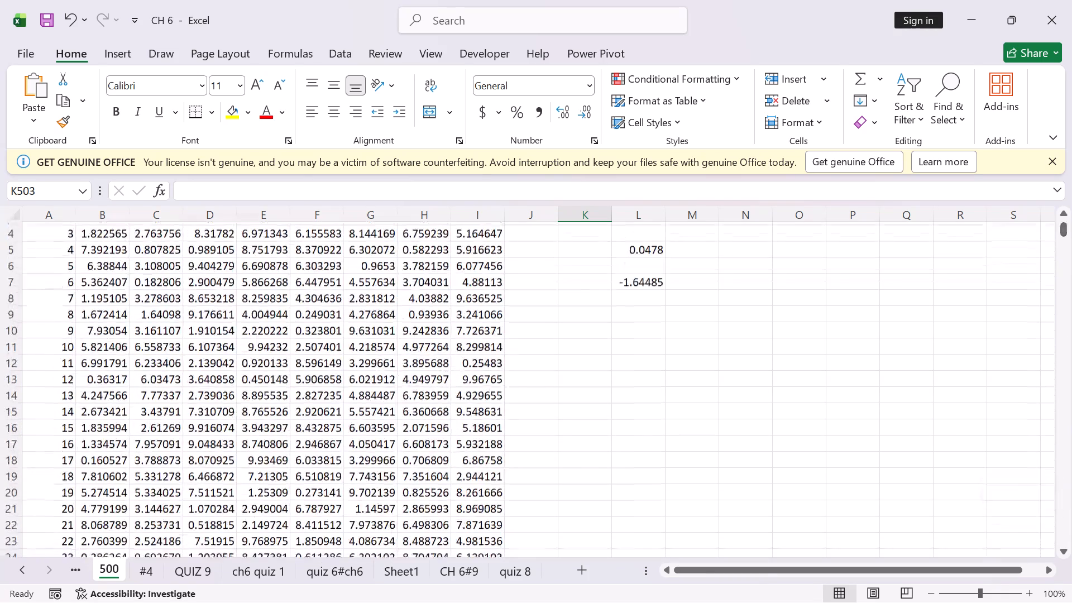
pyautogui.scroll(9, 482, 385)
pyautogui.moveTo(50, 232); pyautogui.dragTo(148, 389)
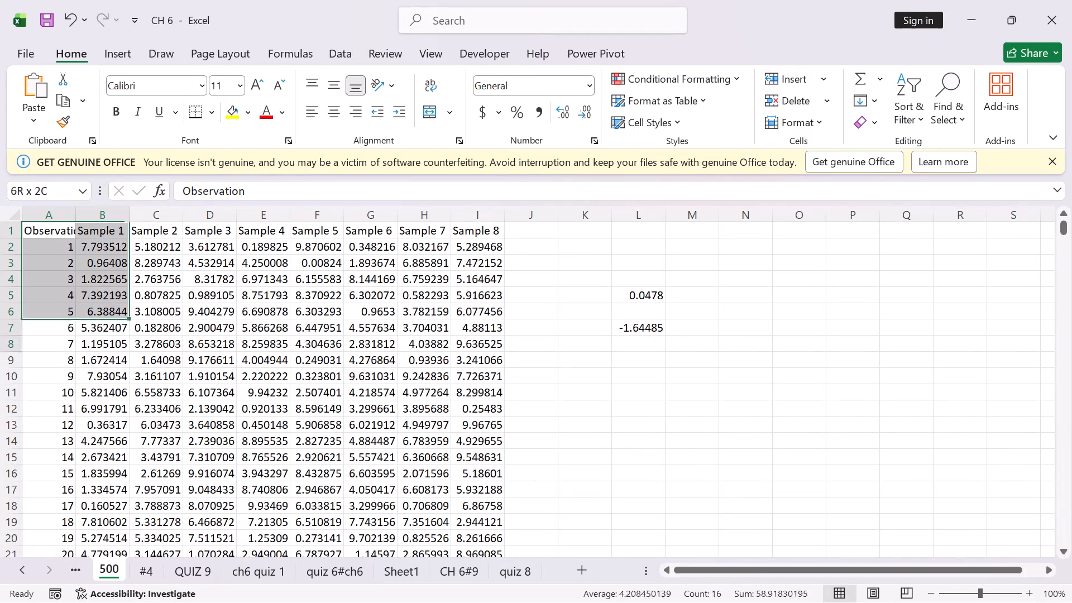
pyautogui.moveTo(148, 389); pyautogui.dragTo(224, 602)
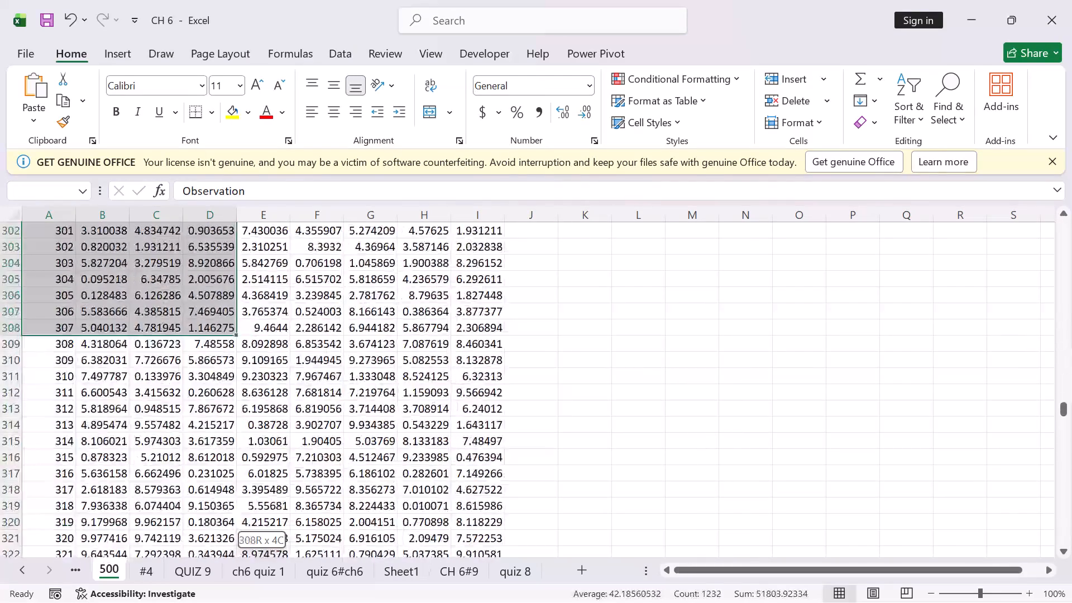
pyautogui.moveTo(224, 602); pyautogui.dragTo(231, 598)
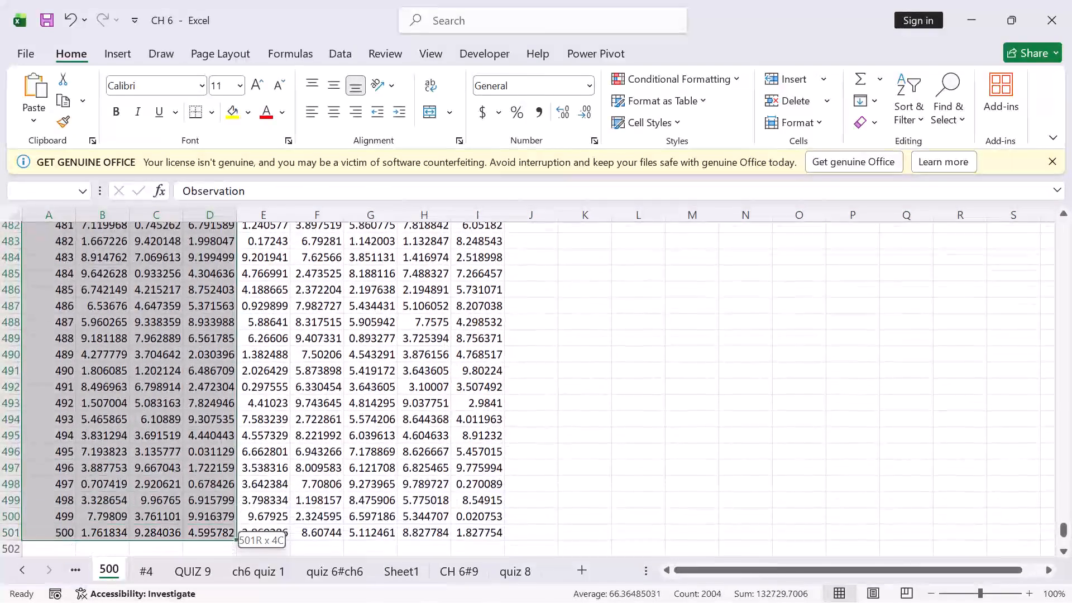
pyautogui.moveTo(231, 598); pyautogui.dragTo(466, 515)
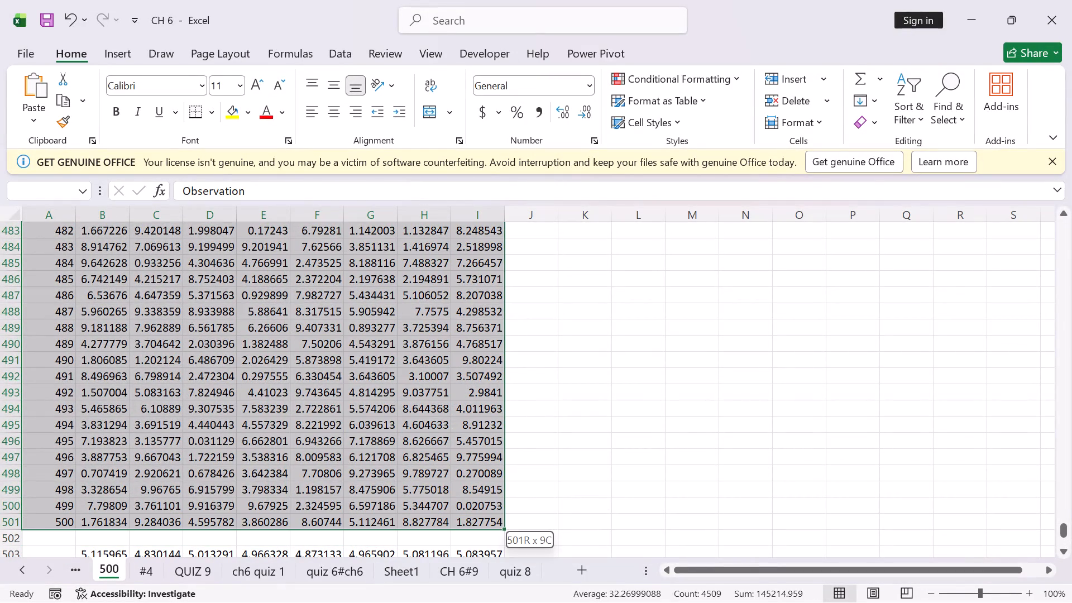
pyautogui.moveTo(466, 515); pyautogui.dragTo(465, 515)
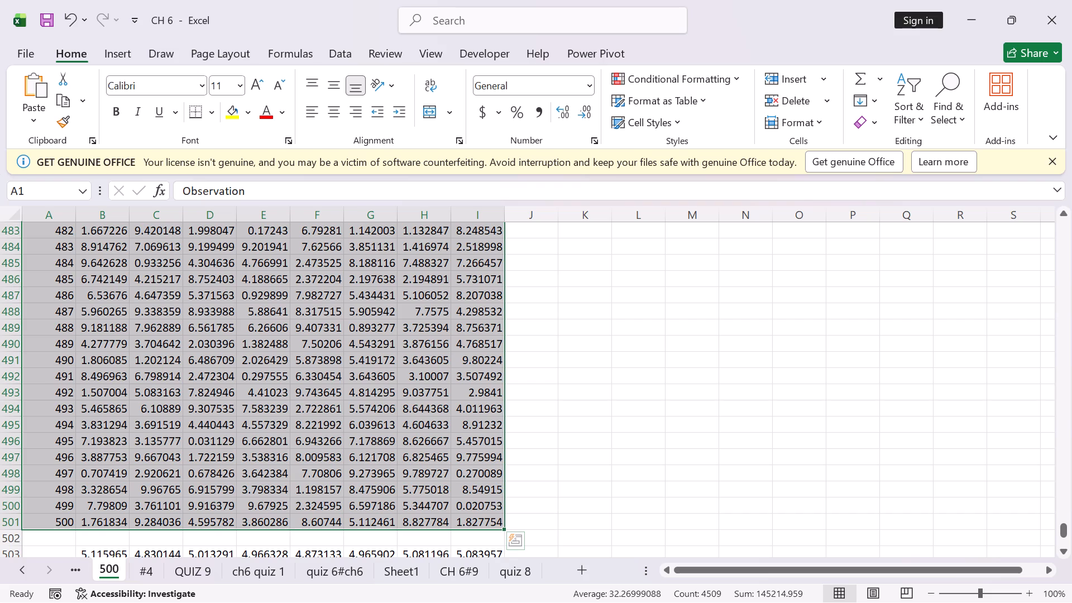
pyautogui.hotkey('ctrl', 'c')
# Examine the formulas in cells B505 and B506 that average the sample means and compute their standard deviation.
pyautogui.scroll(-2, 465, 431)
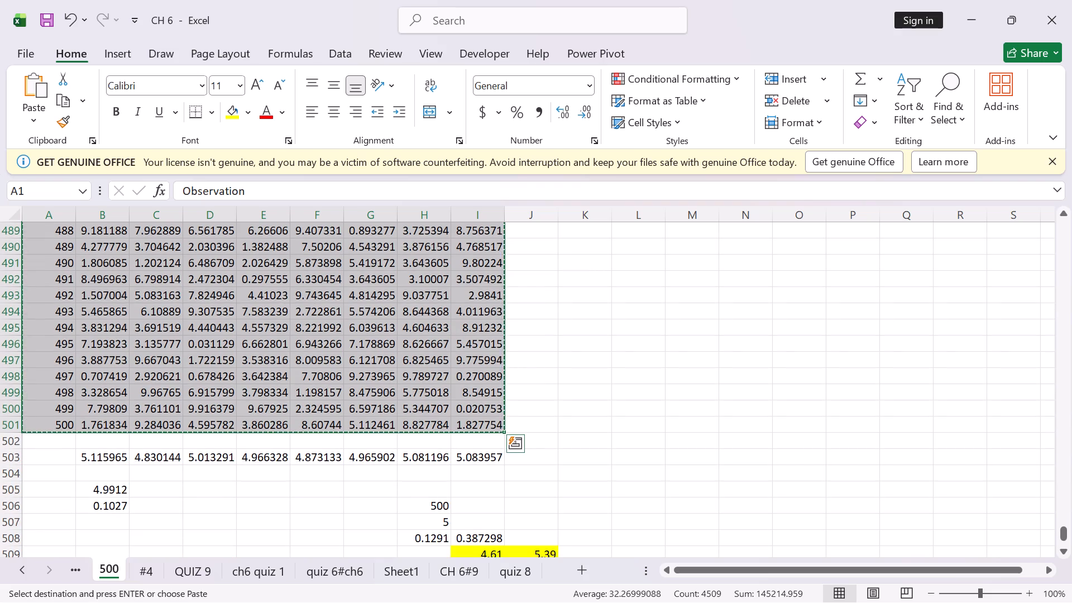
pyautogui.scroll(-2, 500, 428)
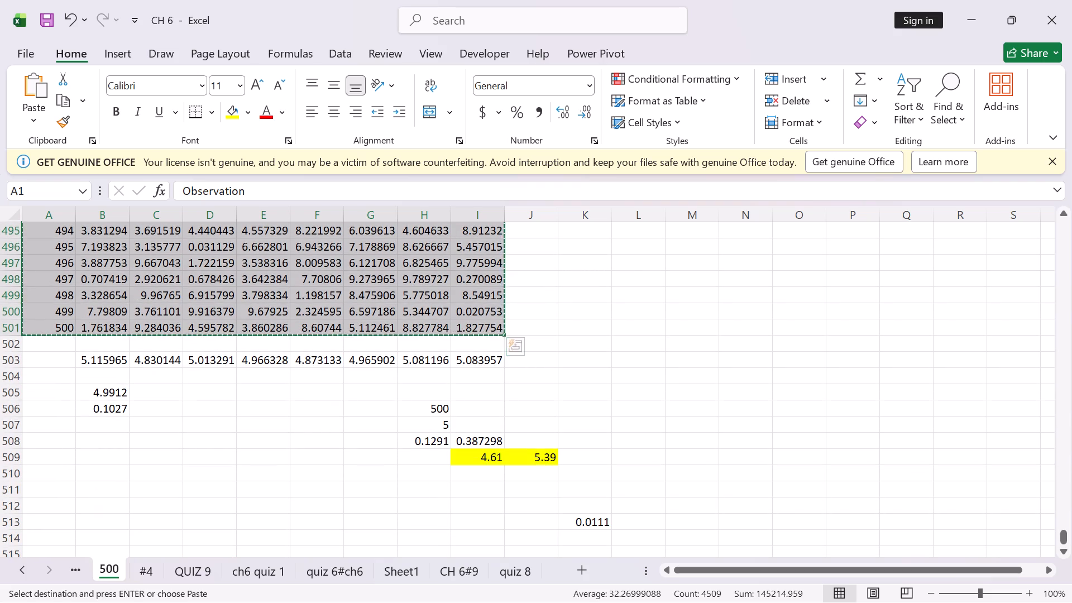
pyautogui.click(128, 391)
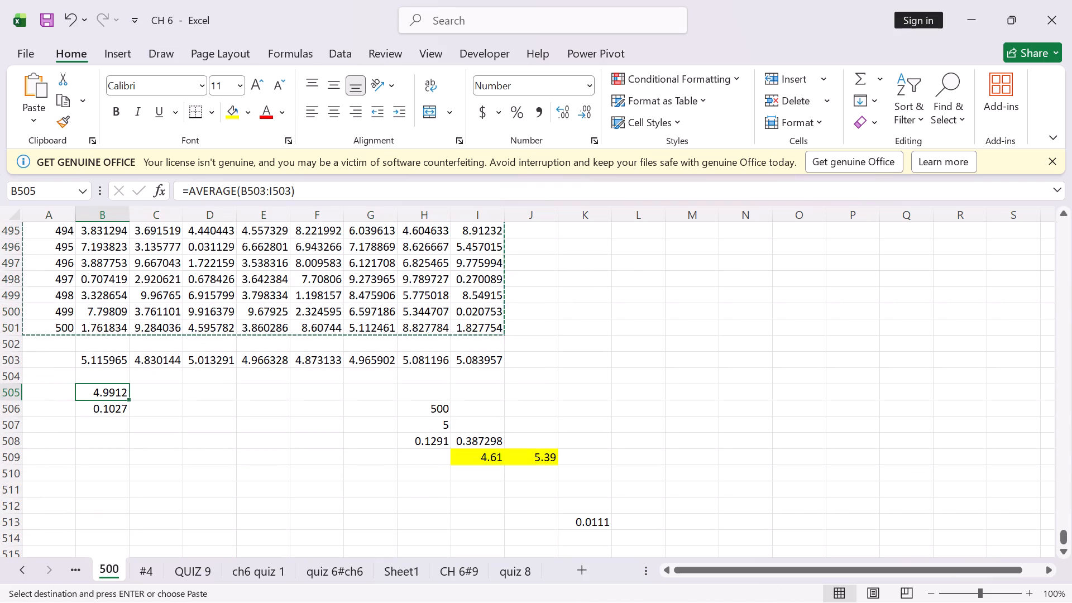
pyautogui.click(116, 410)
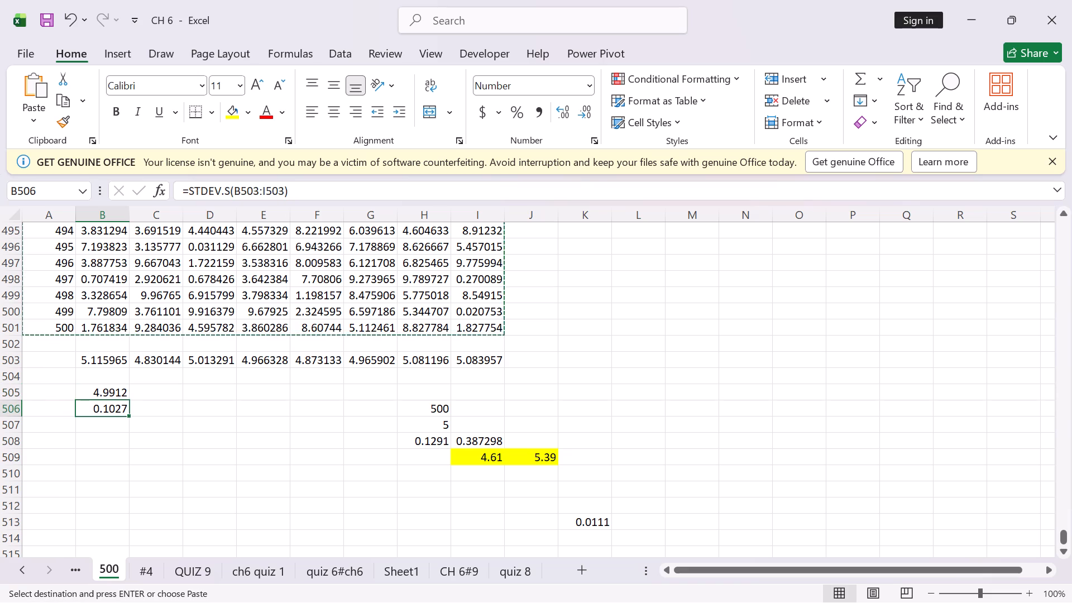
pyautogui.scroll(-5, 573, 400)
pyautogui.scroll(5, 568, 409)
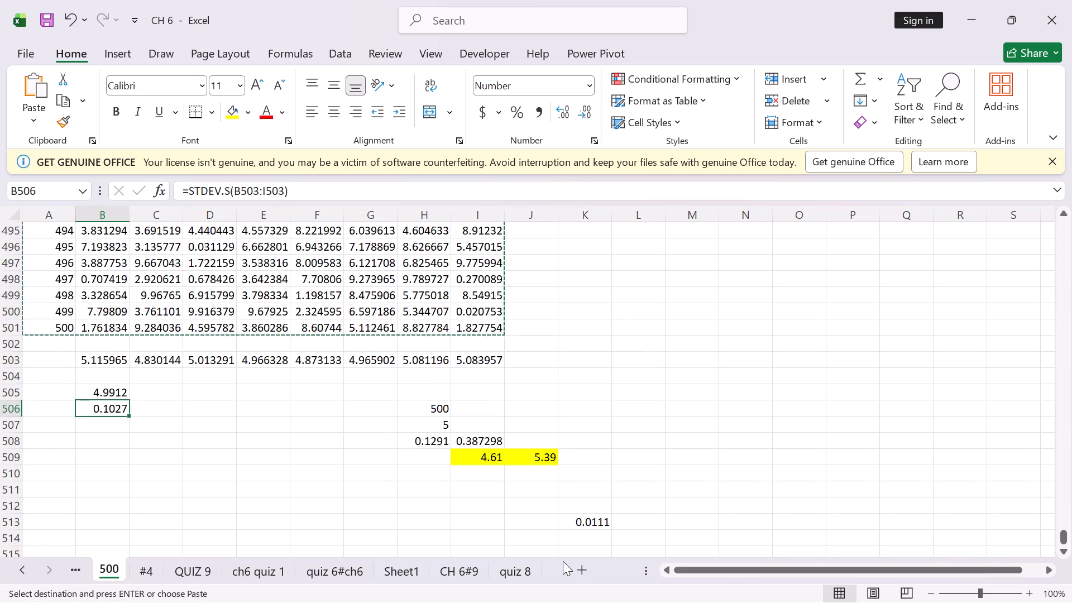
# Add a new worksheet and paste the copied observation and sample data starting at cell A1.
pyautogui.click(577, 568)
pyautogui.hotkey('ctrl', 'v')
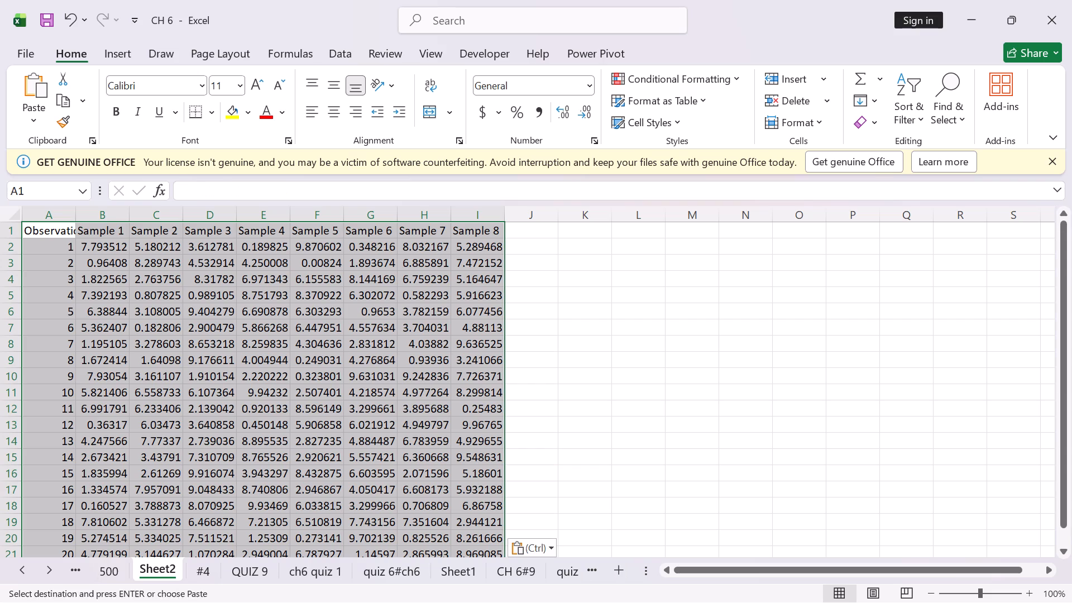
pyautogui.scroll(-16, 276, 465)
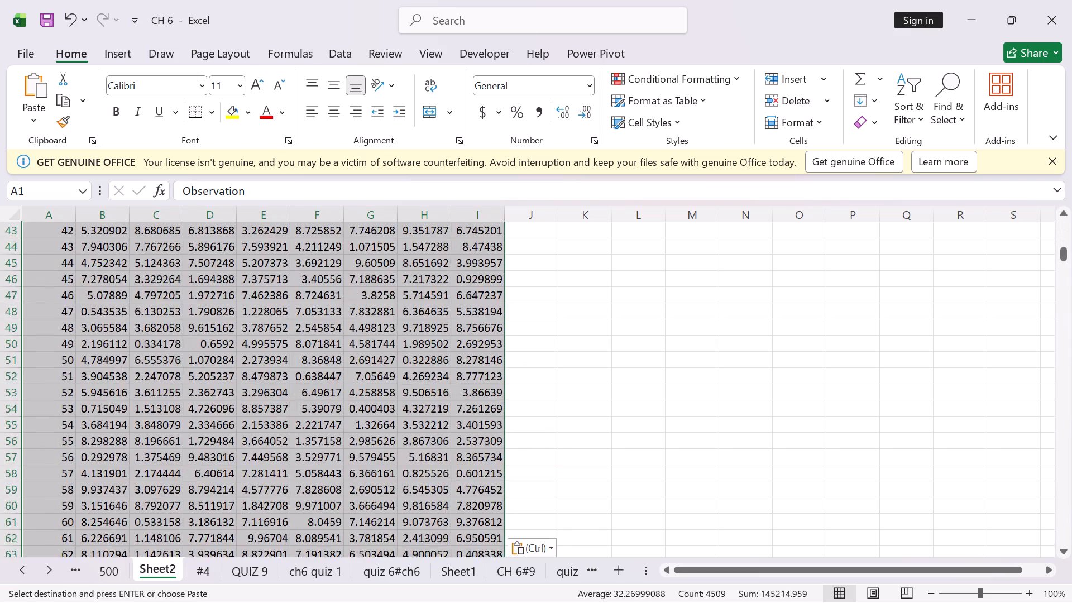
pyautogui.scroll(-20, 343, 401)
pyautogui.scroll(-8, 343, 401)
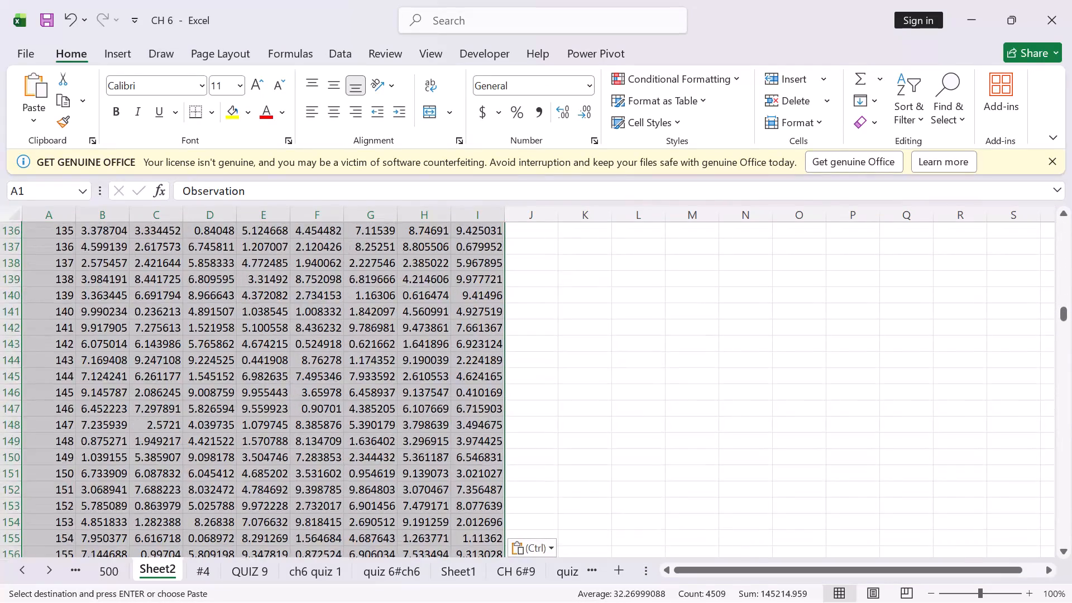
# Enter an AVERAGE formula over B2:B470 in cell B502, directly below the first sample column on Sheet2.
pyautogui.scroll(-20, 343, 402)
pyautogui.scroll(-8, 343, 402)
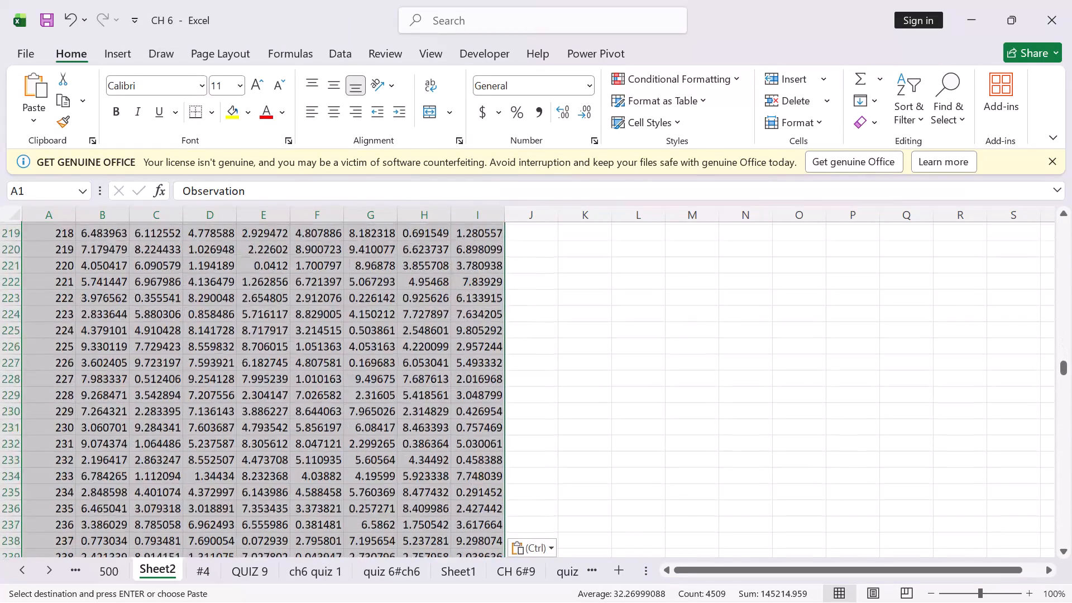
pyautogui.scroll(-20, 351, 407)
pyautogui.scroll(-8, 351, 407)
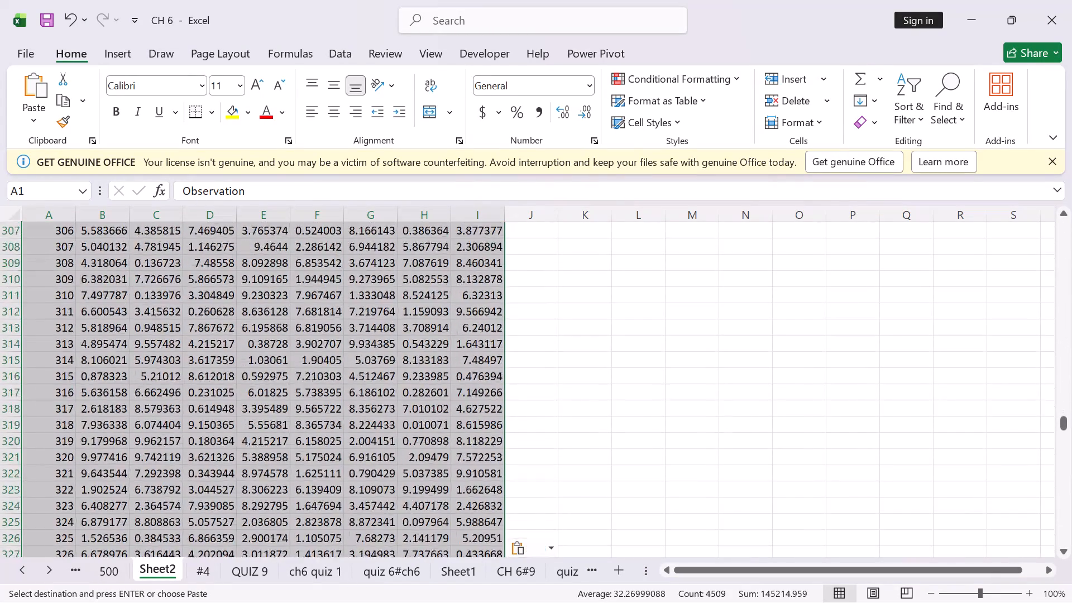
pyautogui.scroll(-20, 351, 406)
pyautogui.scroll(-7, 351, 406)
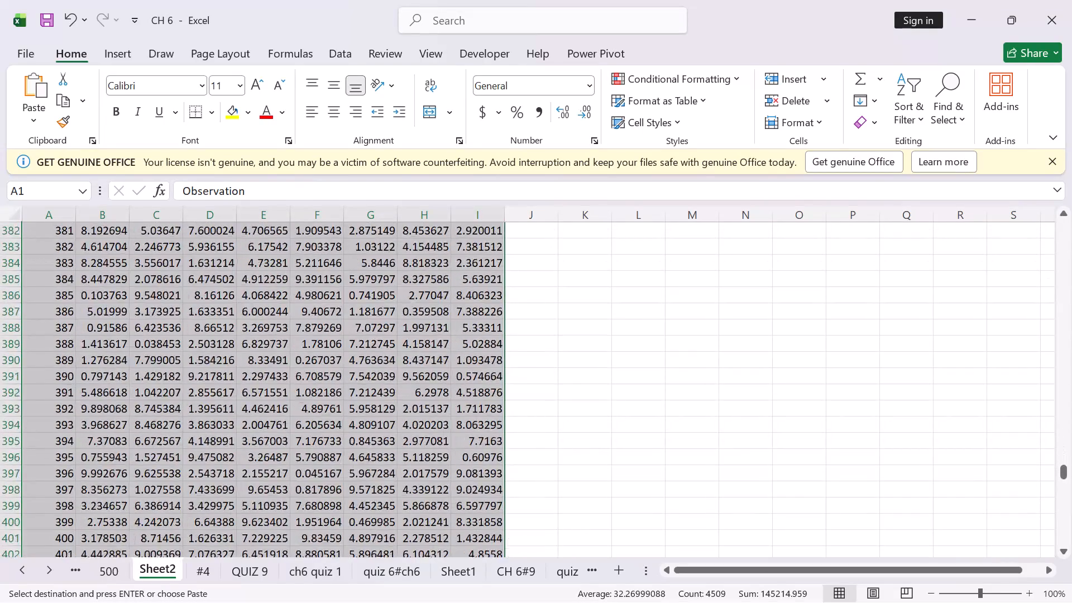
pyautogui.scroll(-20, 351, 406)
pyautogui.scroll(-4, 351, 406)
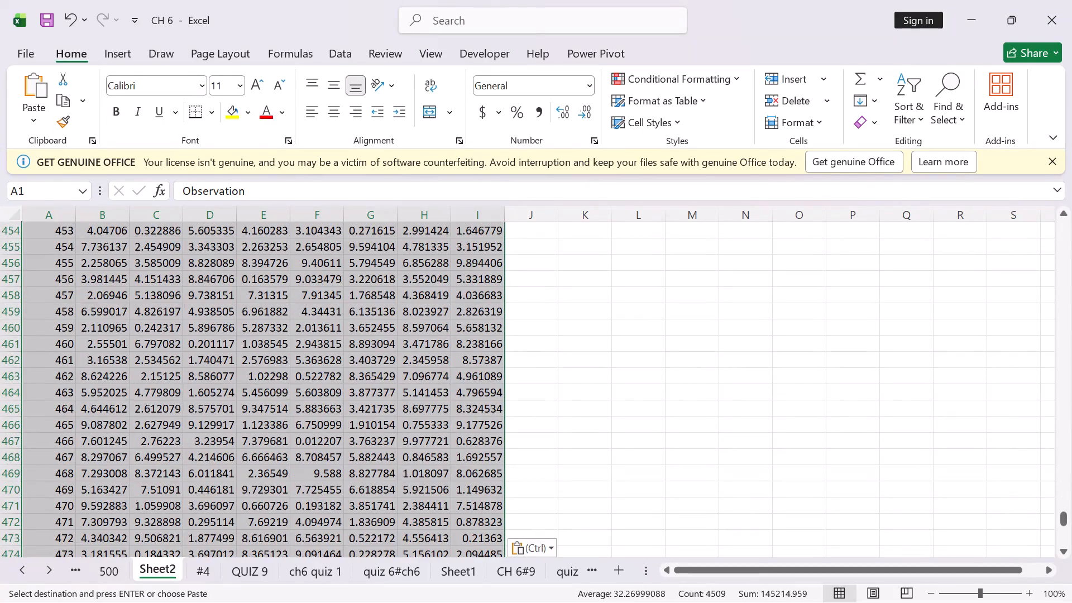
pyautogui.scroll(-10, 351, 406)
pyautogui.scroll(-2, 281, 431)
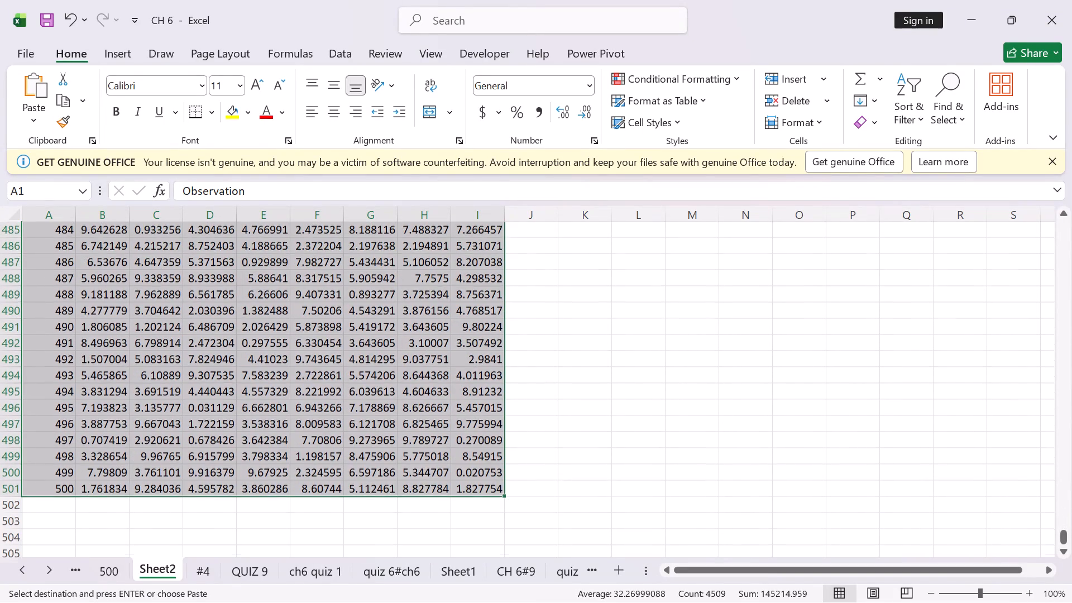
pyautogui.doubleClick(99, 428)
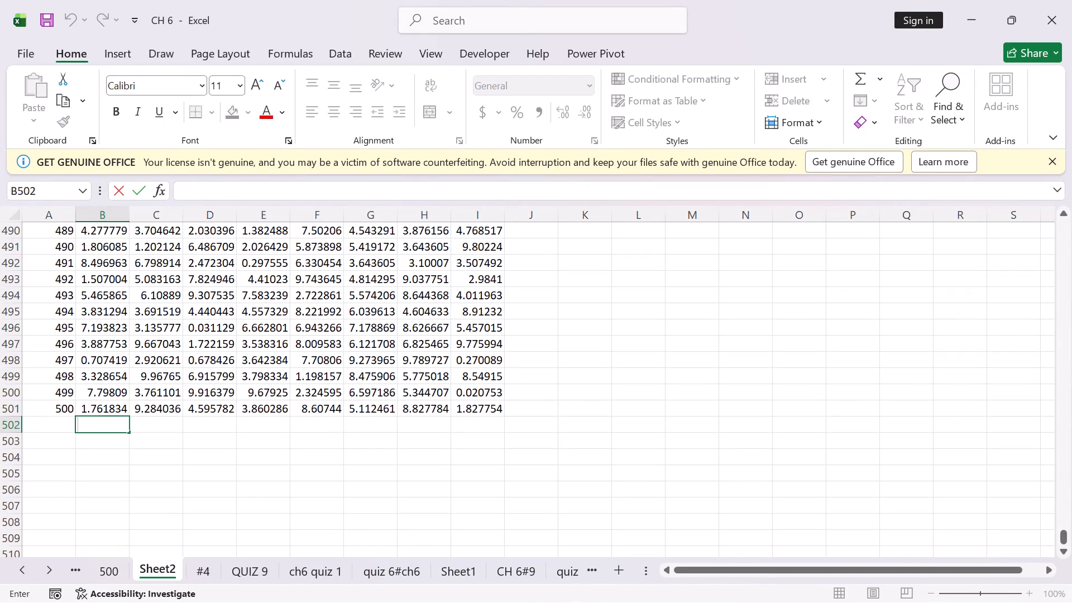
pyautogui.write('=AV')
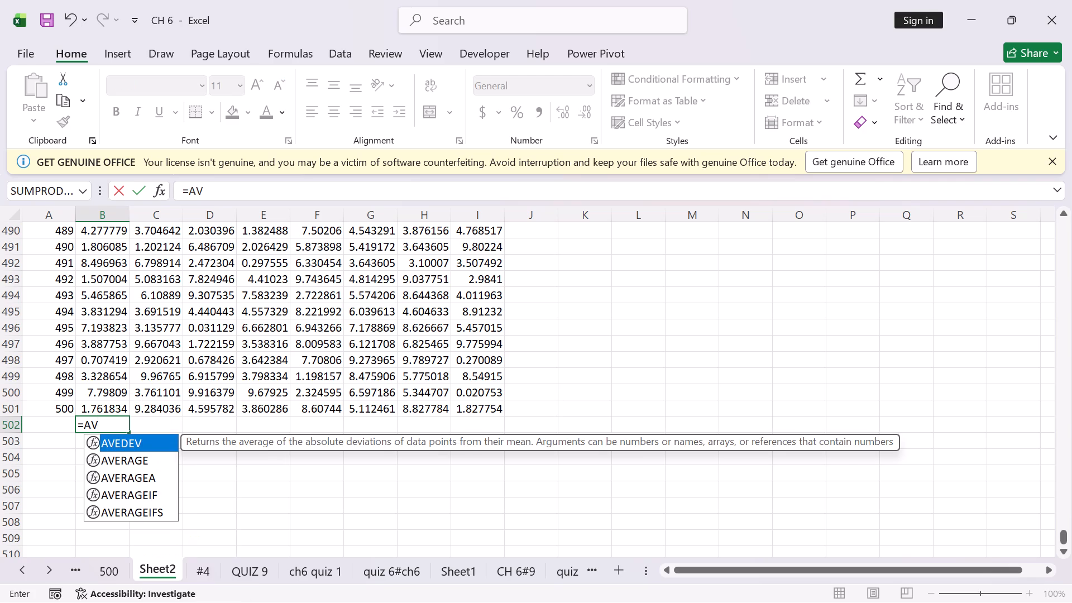
pyautogui.doubleClick(114, 456)
pyautogui.scroll(8, 104, 331)
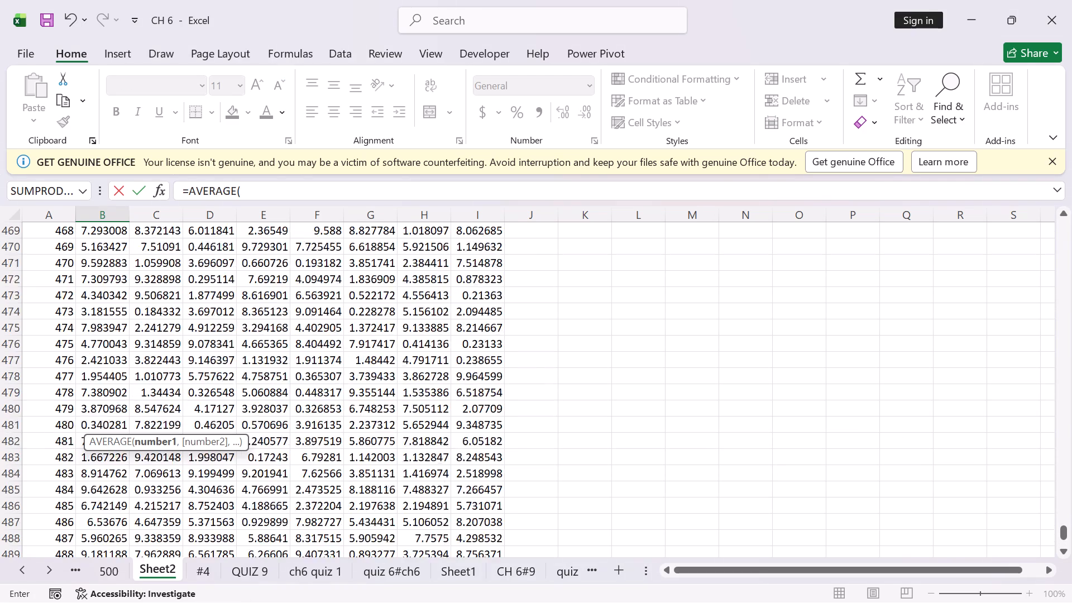
pyautogui.scroll(10, 104, 323)
pyautogui.scroll(-14, 104, 323)
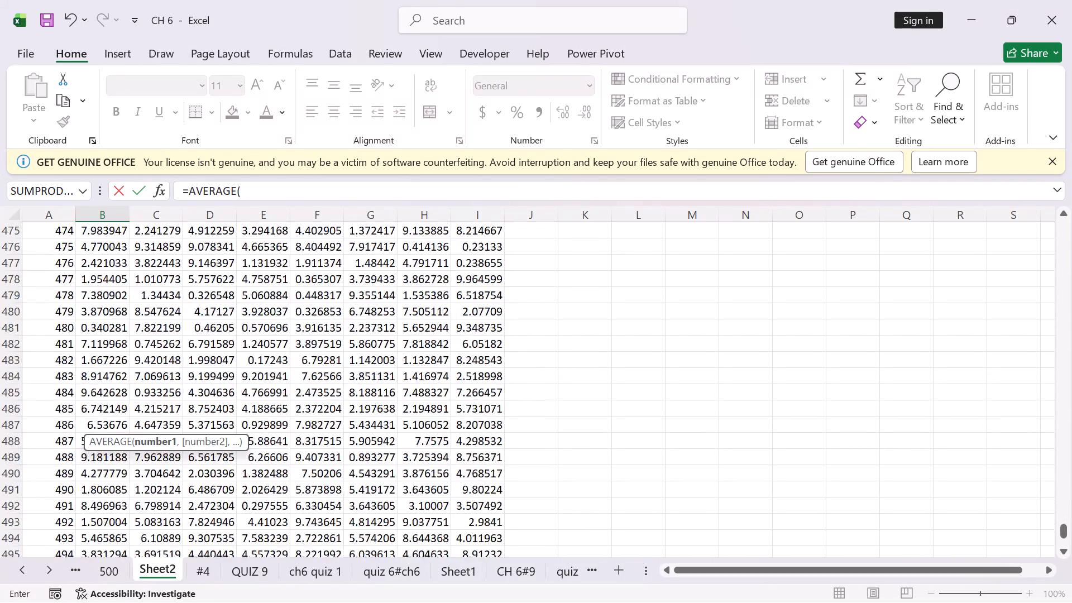
pyautogui.scroll(-8, 111, 347)
pyautogui.scroll(3, 112, 351)
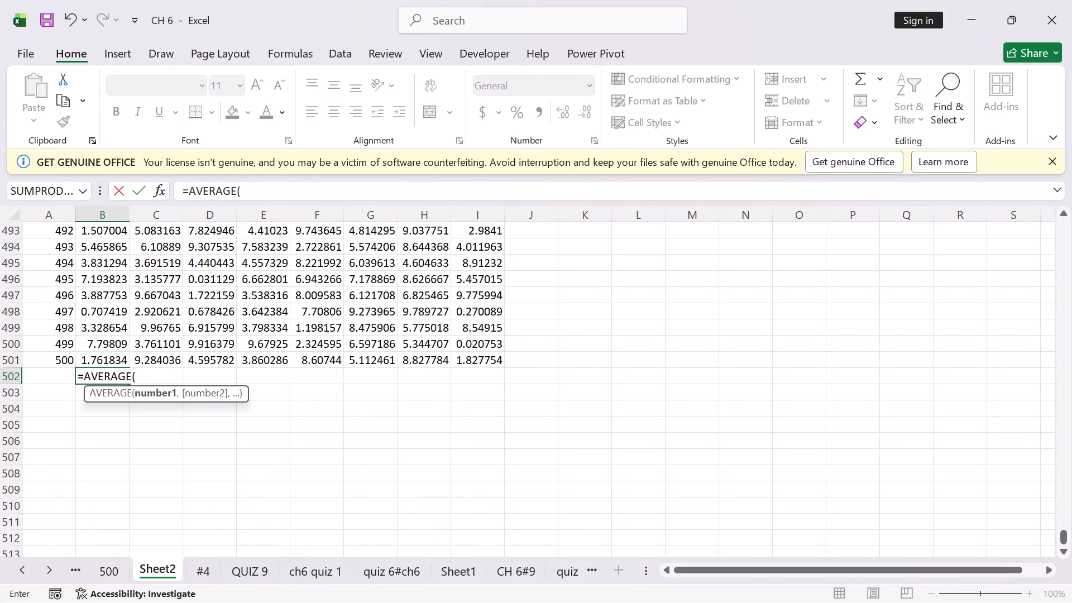
pyautogui.moveTo(103, 360); pyautogui.dragTo(110, 180)
pyautogui.scroll(-8, 171, 401)
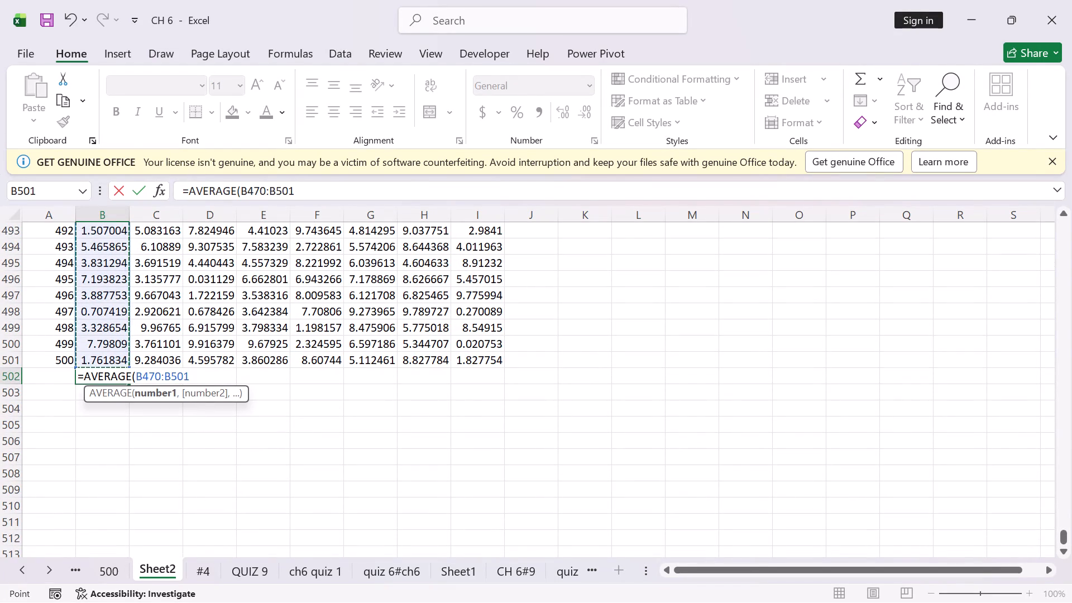
pyautogui.click(187, 376)
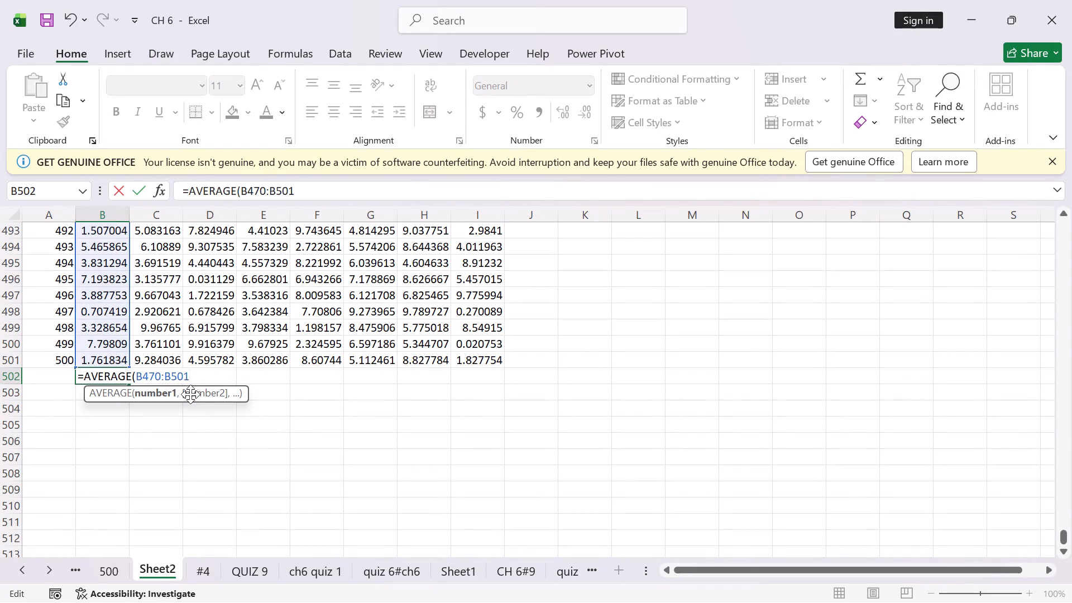
pyautogui.press('BackSpace')
pyautogui.press('BackSpace')
pyautogui.press('BackSpace')
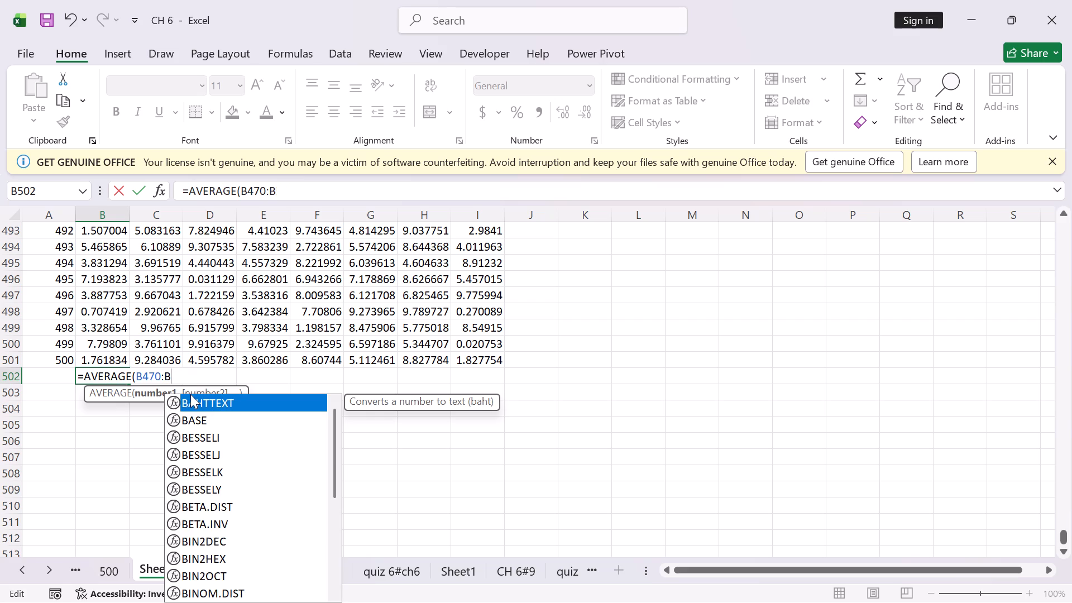
pyautogui.press('2')
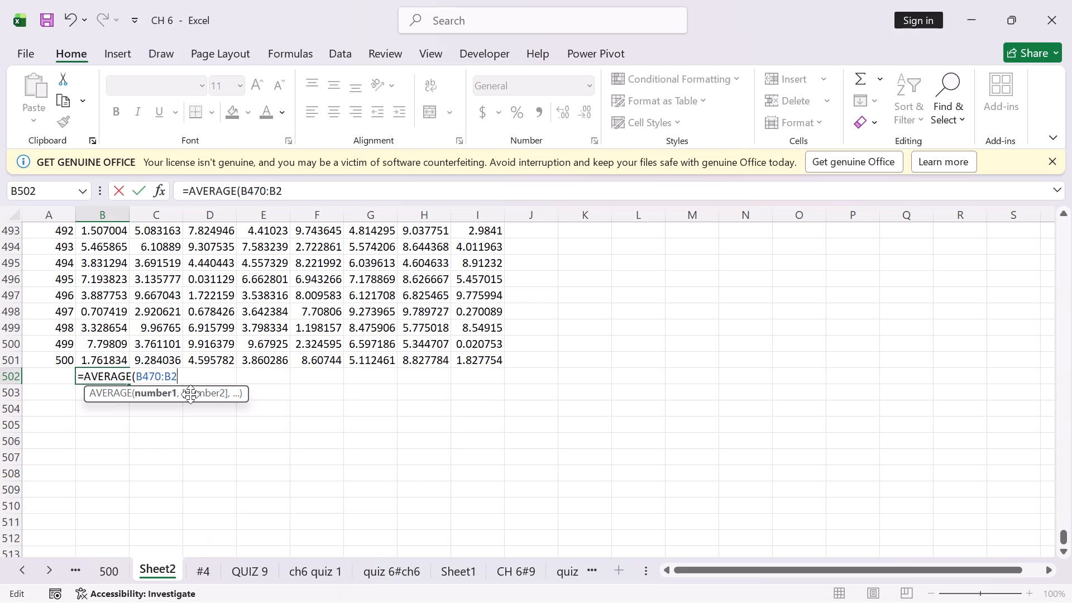
pyautogui.hotkey('shift', ')')
pyautogui.press('Return')
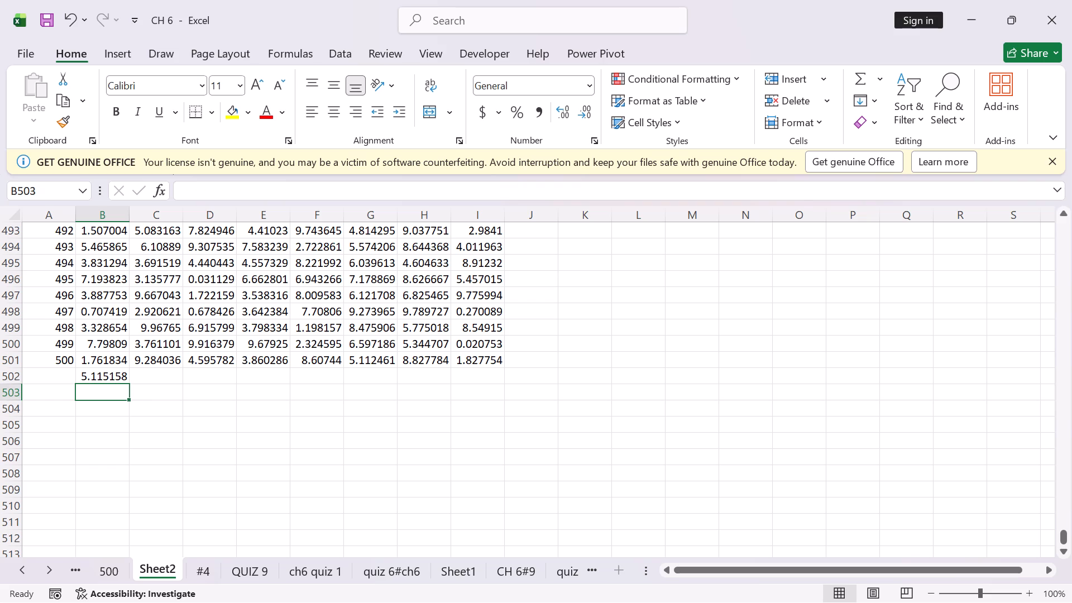
# Fill the average formula from B502 across row 502 through column I for the remaining sample columns.
pyautogui.click(128, 379)
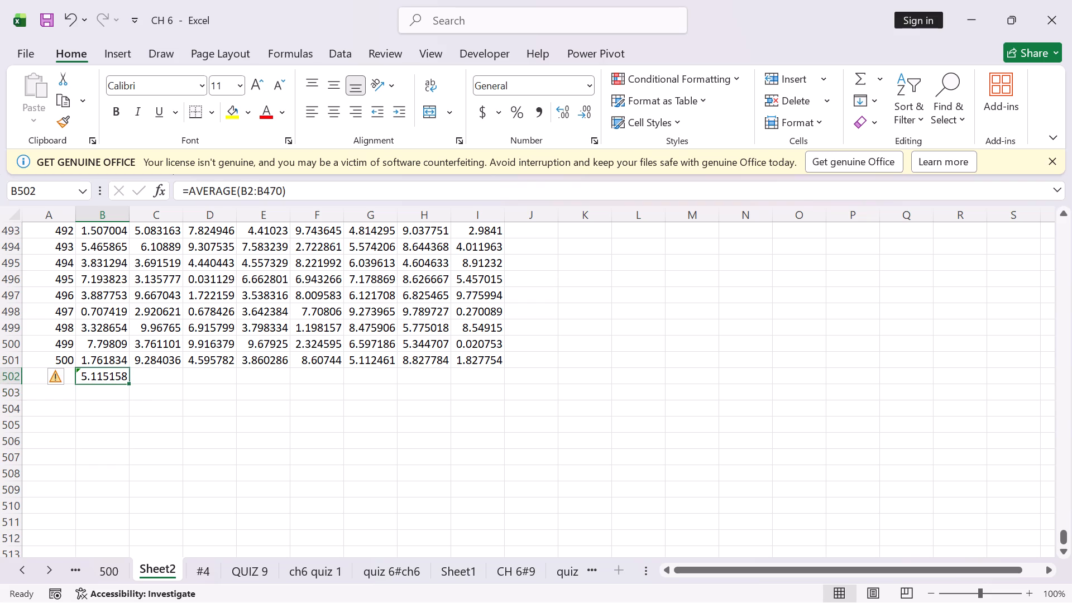
pyautogui.moveTo(129, 383); pyautogui.dragTo(497, 388)
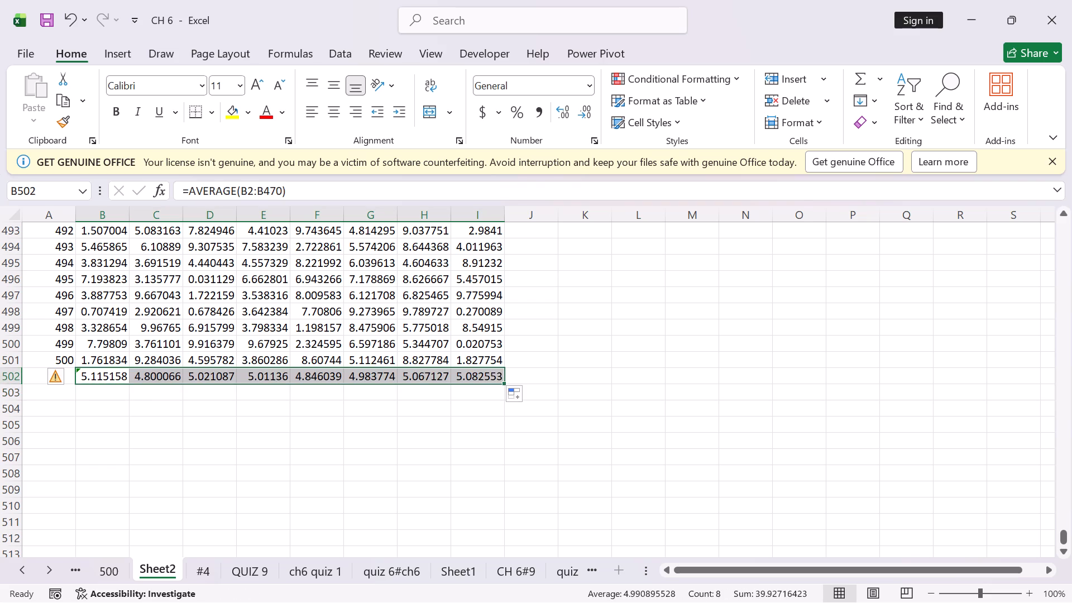
pyautogui.click(358, 447)
# Label the row of sample averages "Avg" in cell A502.
pyautogui.doubleClick(42, 375)
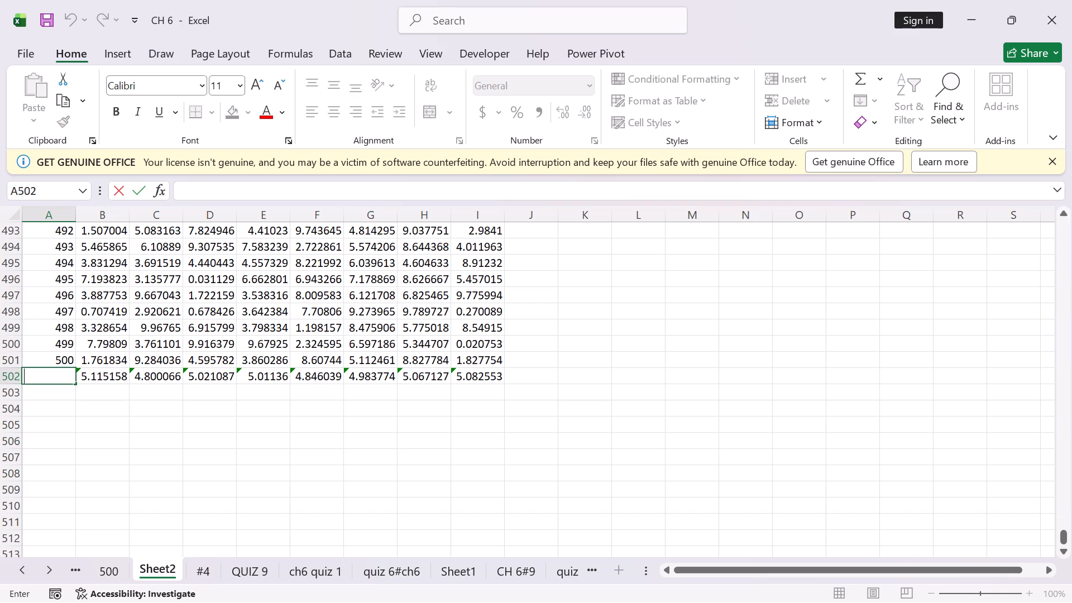
pyautogui.write('vg')
pyautogui.press('space')
pyautogui.press('Return')
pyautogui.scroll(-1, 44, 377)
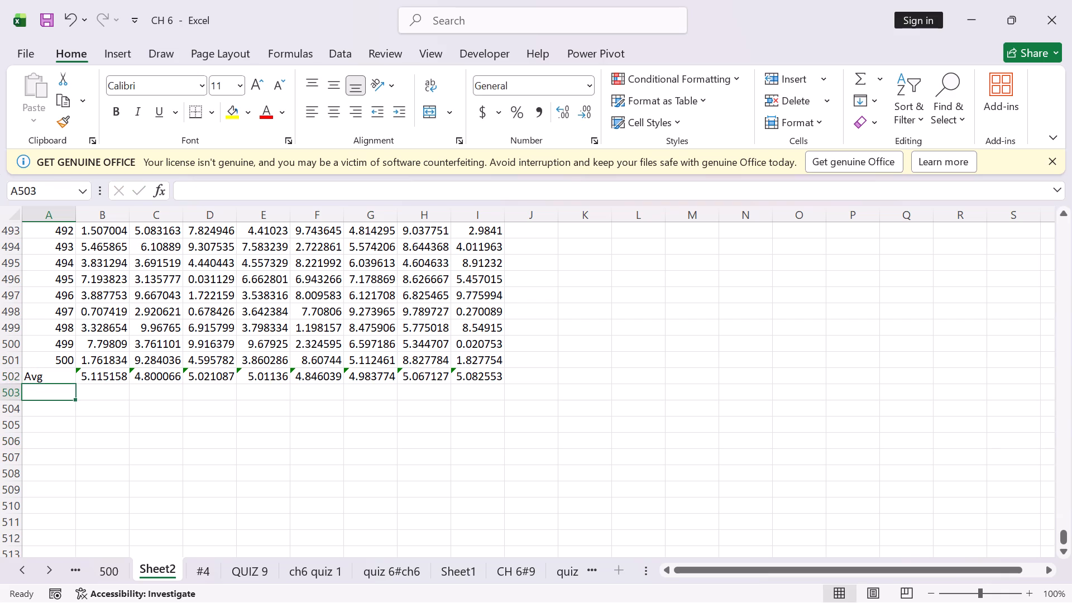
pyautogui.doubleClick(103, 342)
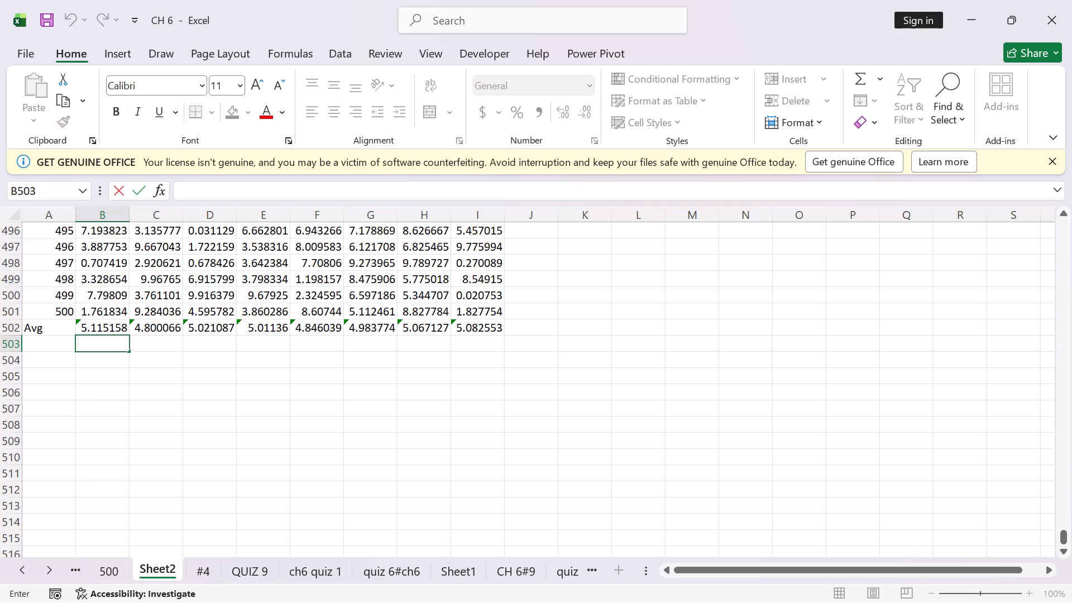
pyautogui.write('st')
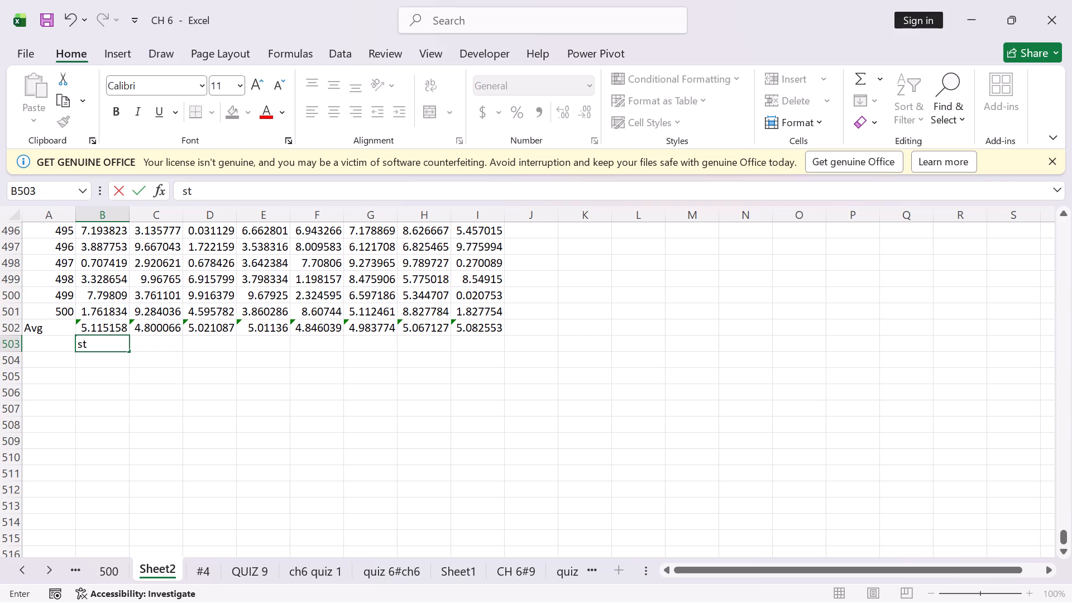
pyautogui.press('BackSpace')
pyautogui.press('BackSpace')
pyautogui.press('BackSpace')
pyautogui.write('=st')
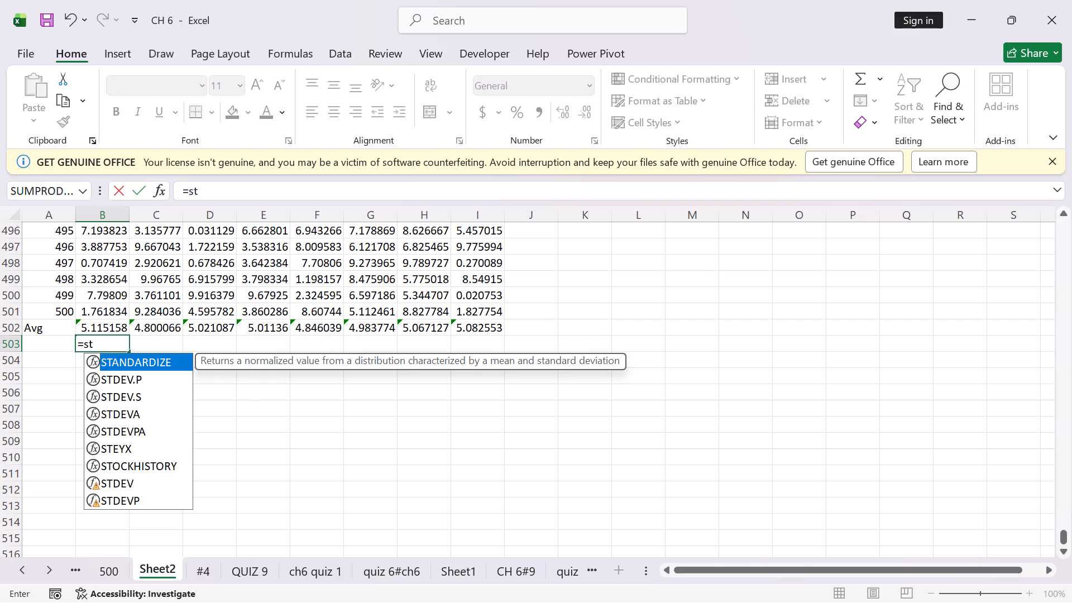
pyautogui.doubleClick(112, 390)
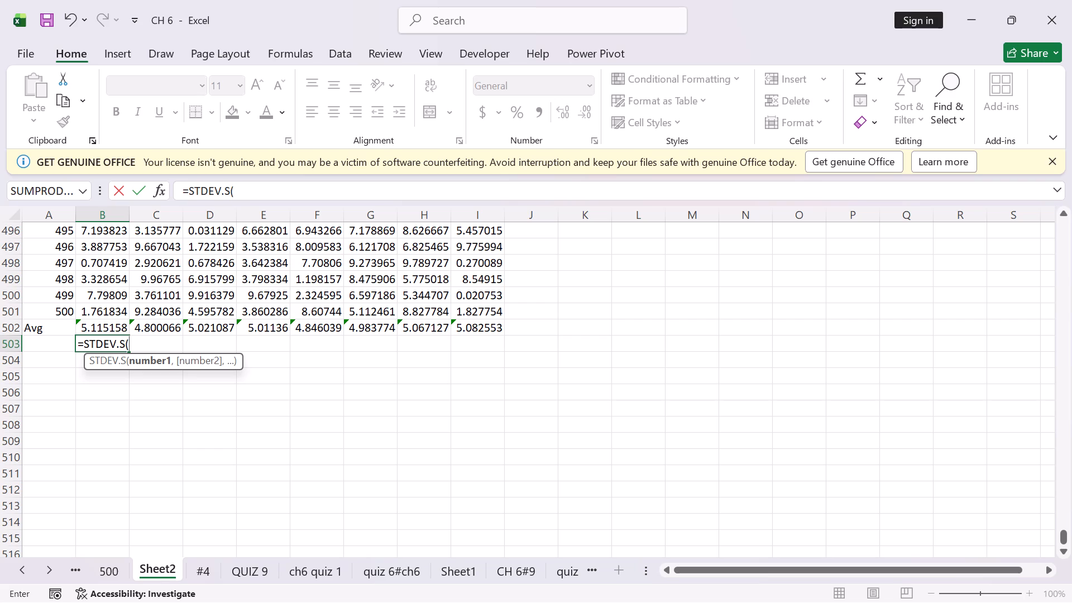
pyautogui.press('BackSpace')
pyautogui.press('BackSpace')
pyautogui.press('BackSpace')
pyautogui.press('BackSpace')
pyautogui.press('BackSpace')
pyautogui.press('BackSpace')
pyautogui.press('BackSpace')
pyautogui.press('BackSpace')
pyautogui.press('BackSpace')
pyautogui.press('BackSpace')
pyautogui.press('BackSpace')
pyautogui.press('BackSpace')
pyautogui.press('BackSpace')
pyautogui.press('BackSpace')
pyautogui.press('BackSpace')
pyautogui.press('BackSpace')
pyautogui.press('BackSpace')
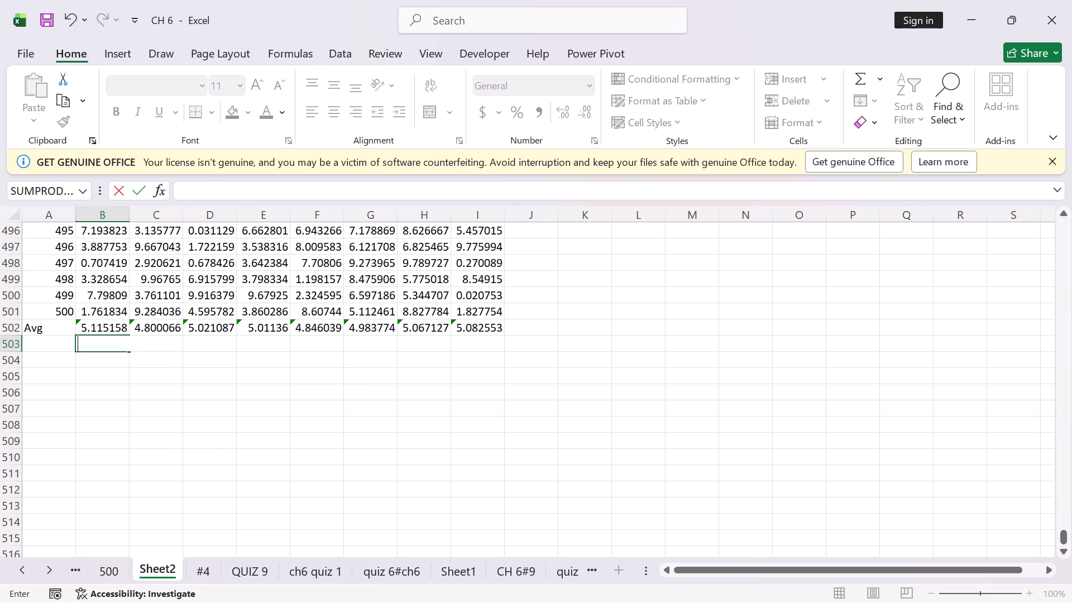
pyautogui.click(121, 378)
# Check the summary layout on the 500 sheet, and average the sample means B502:I502 in cell B504 of Sheet2.
pyautogui.click(93, 572)
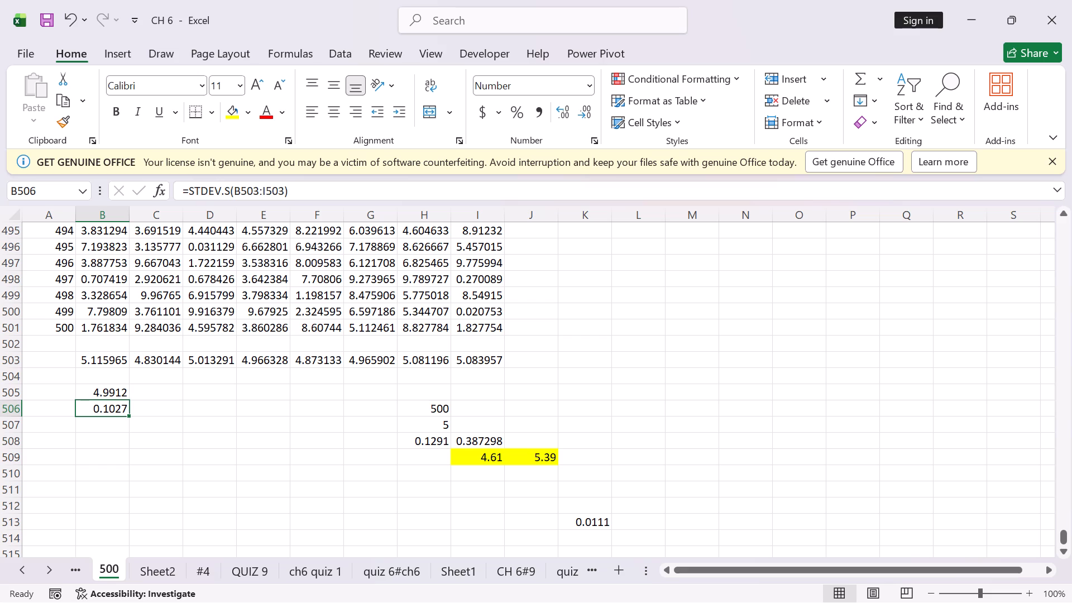
pyautogui.click(154, 576)
pyautogui.click(95, 376)
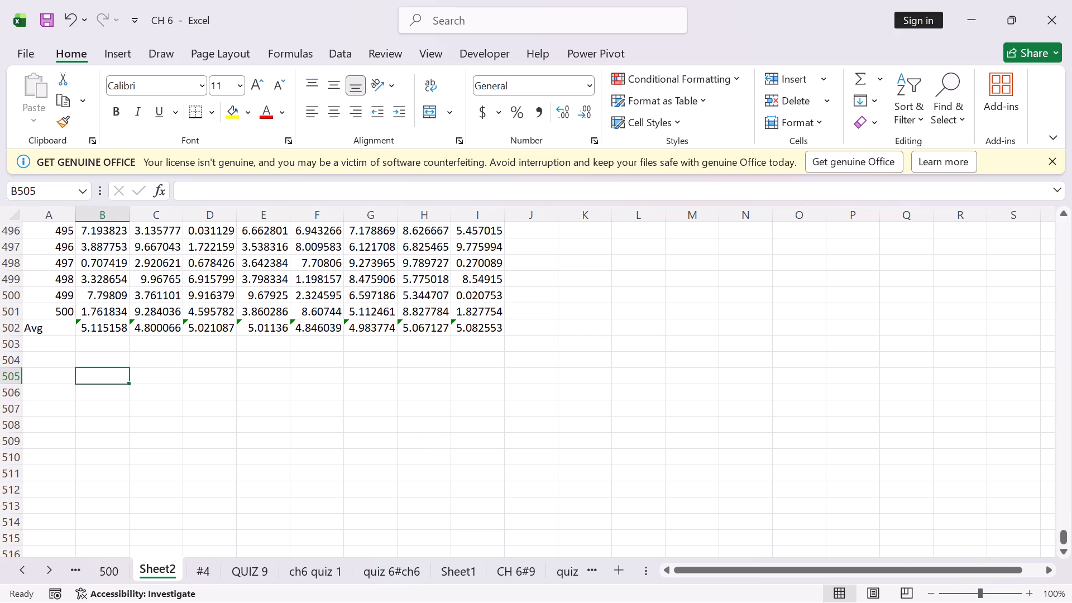
pyautogui.click(104, 363)
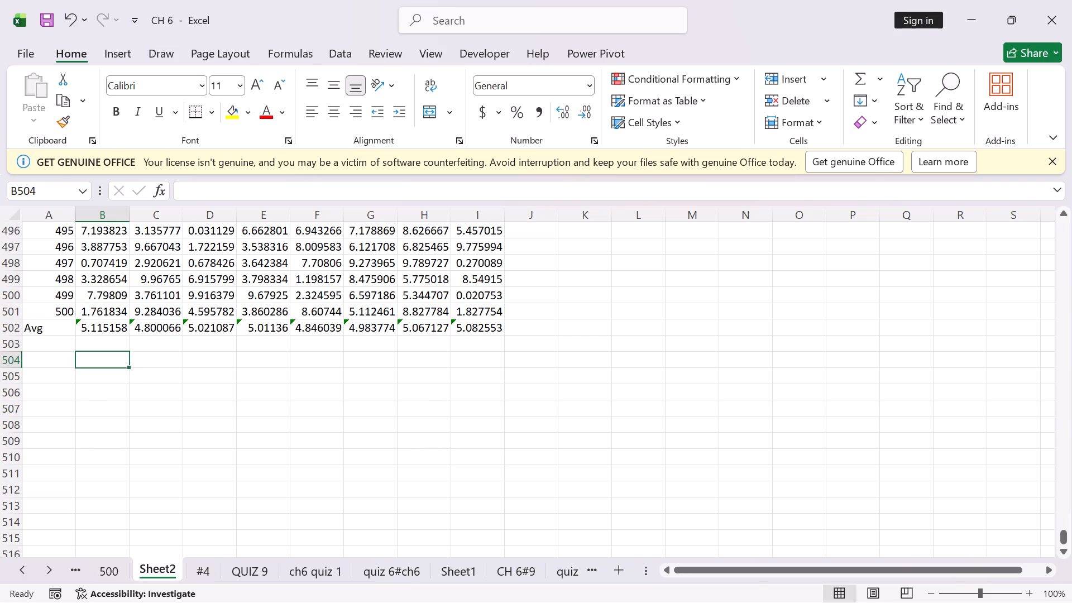
pyautogui.press('=')
pyautogui.write('av')
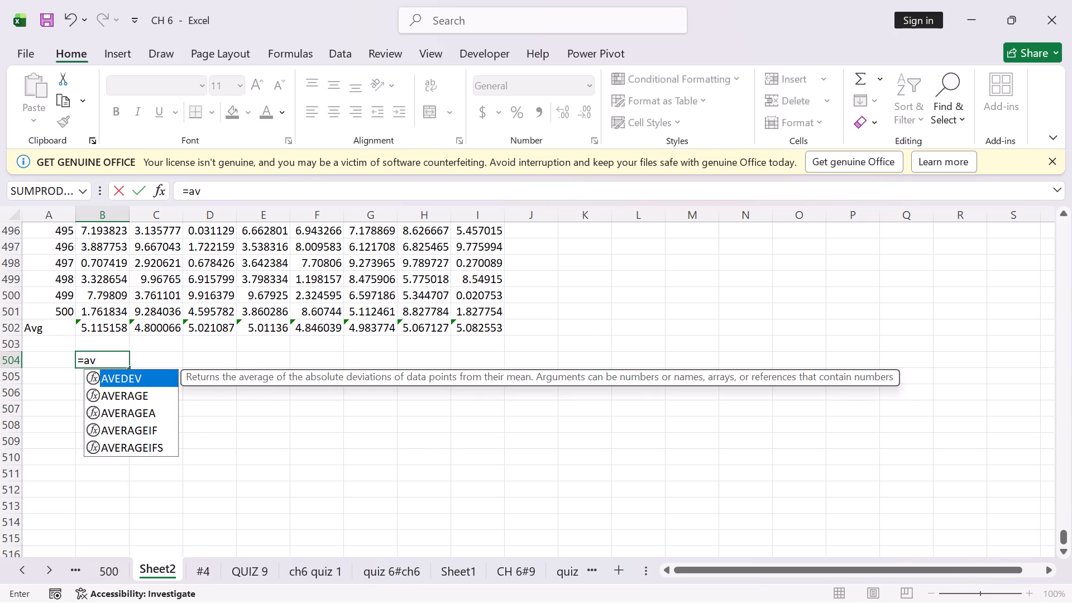
pyautogui.doubleClick(117, 393)
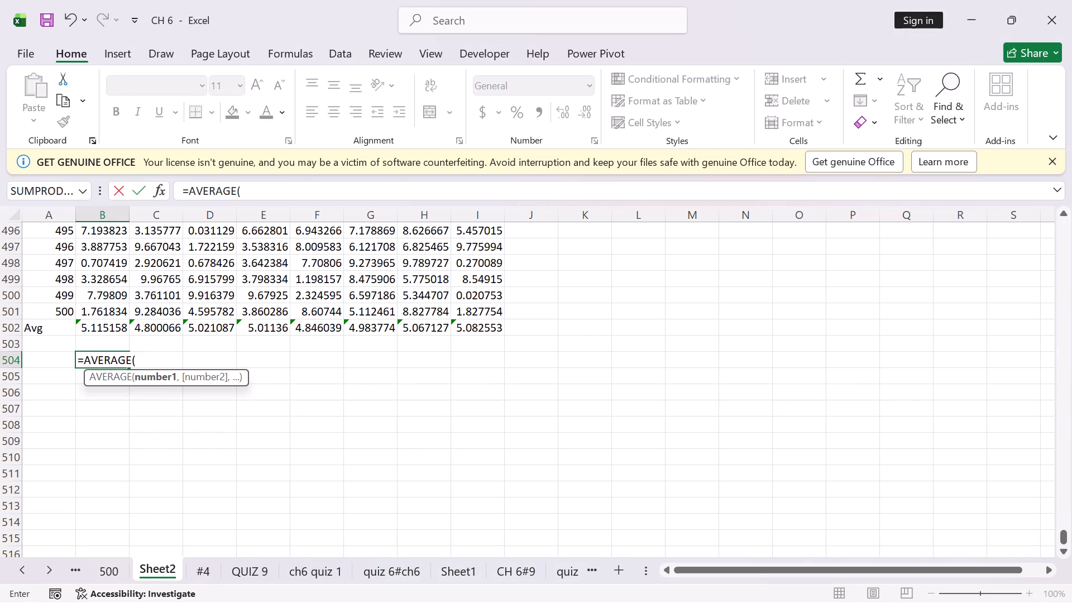
pyautogui.moveTo(79, 325); pyautogui.dragTo(477, 323)
pyautogui.press('Return')
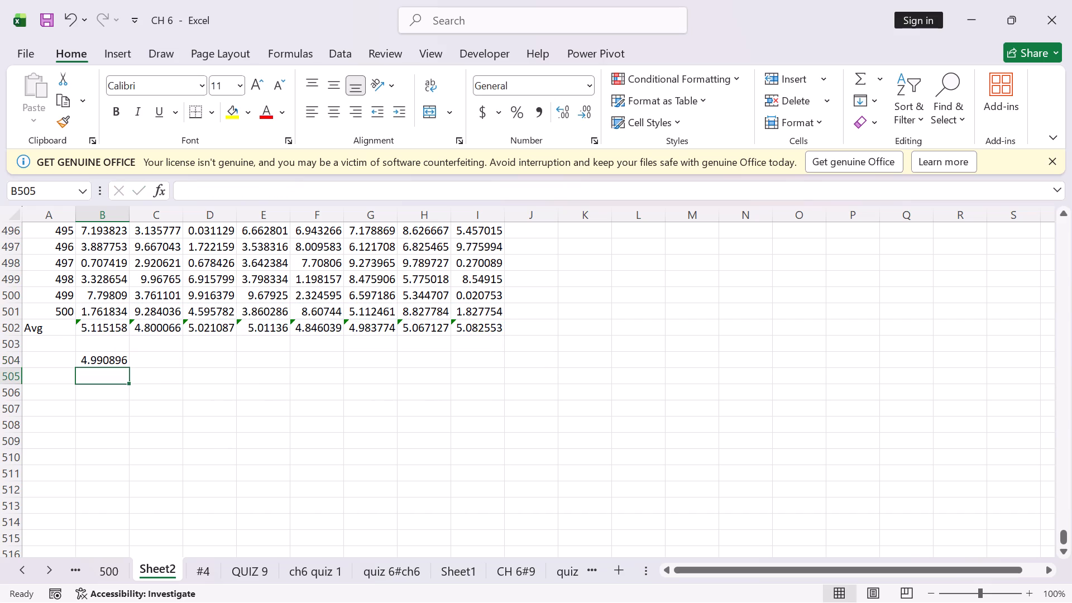
# Compute the sample standard deviation of the sample means B502:I502 in cell B505 using STDEV.S.
pyautogui.write('=st')
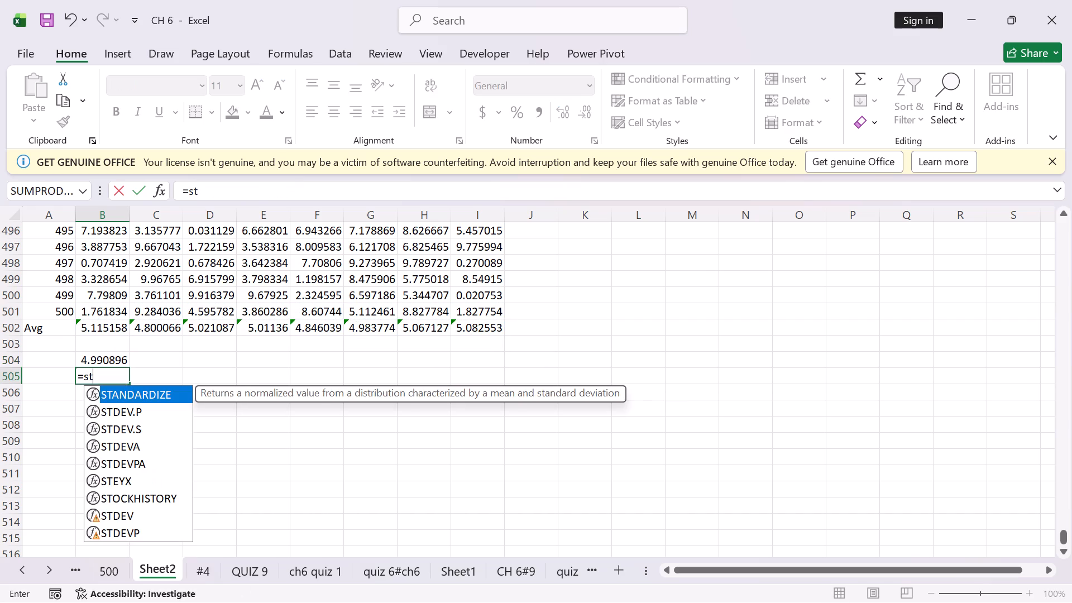
pyautogui.doubleClick(116, 425)
pyautogui.moveTo(89, 331); pyautogui.dragTo(473, 324)
pyautogui.press('Return')
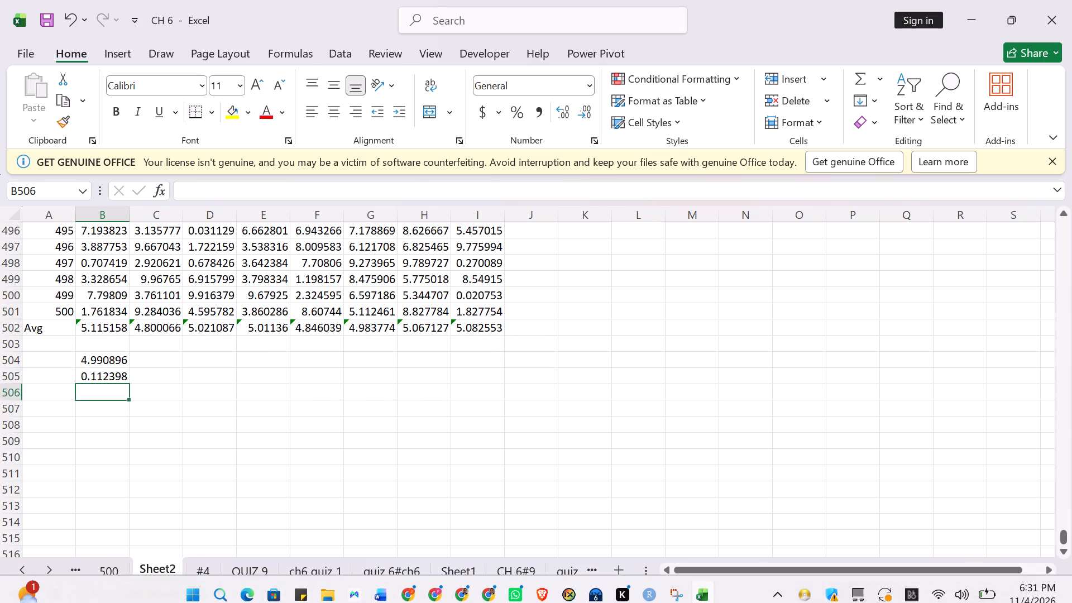
# Examine the standard error formula in H508 on the 500 sheet, and the STDEV.S formula in B505 on Sheet2.
pyautogui.click(117, 573)
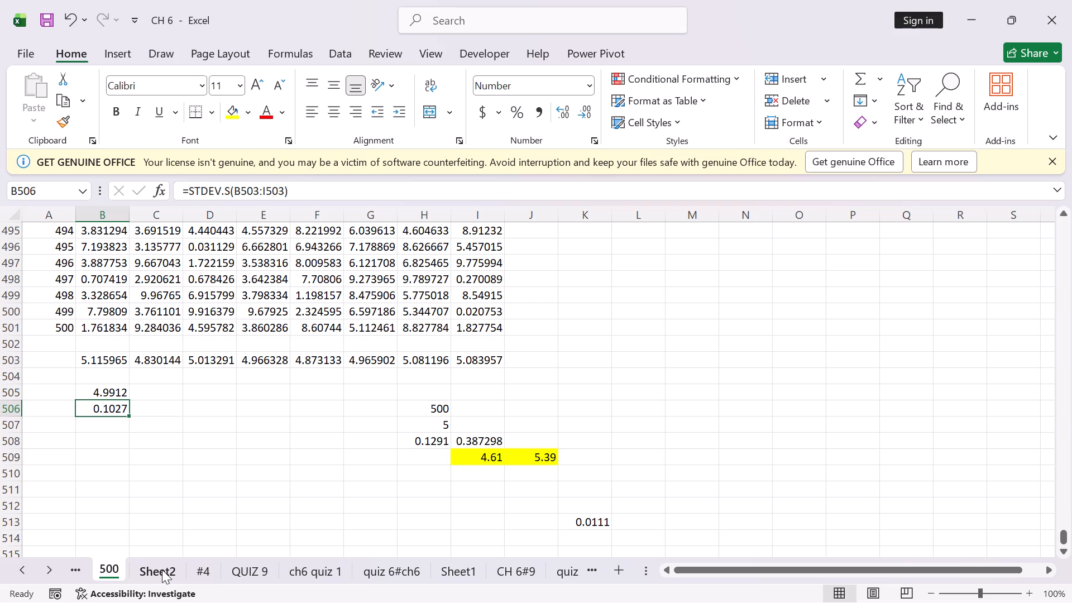
pyautogui.click(430, 449)
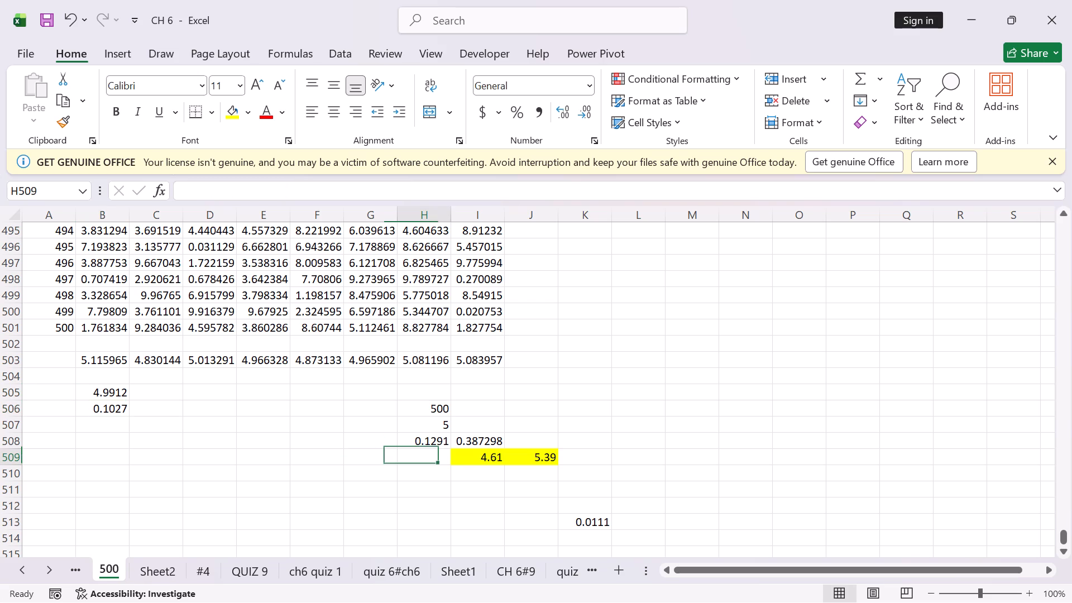
pyautogui.click(435, 443)
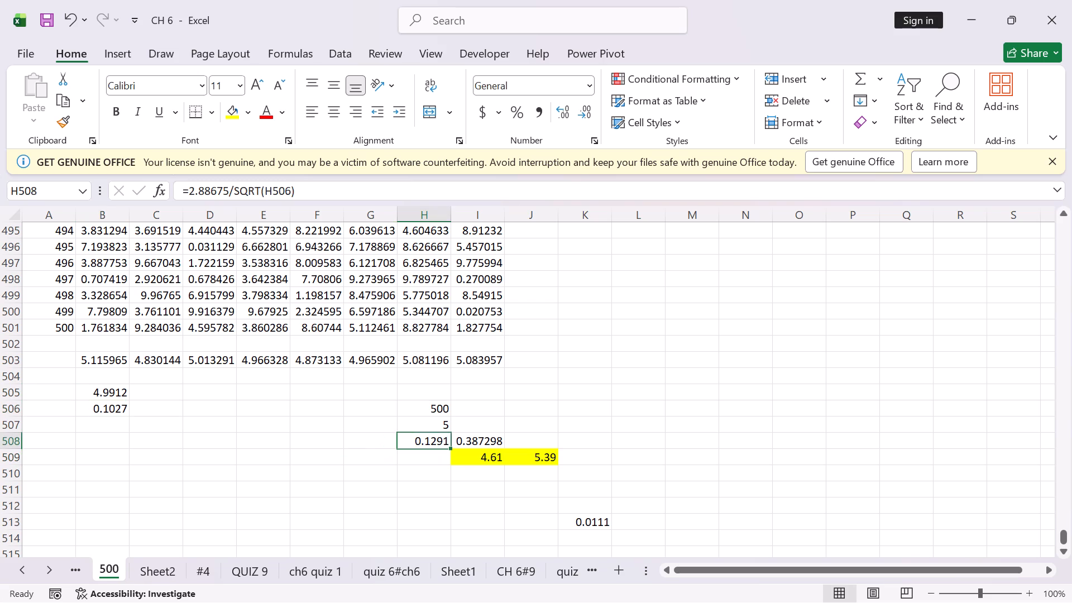
pyautogui.doubleClick(427, 445)
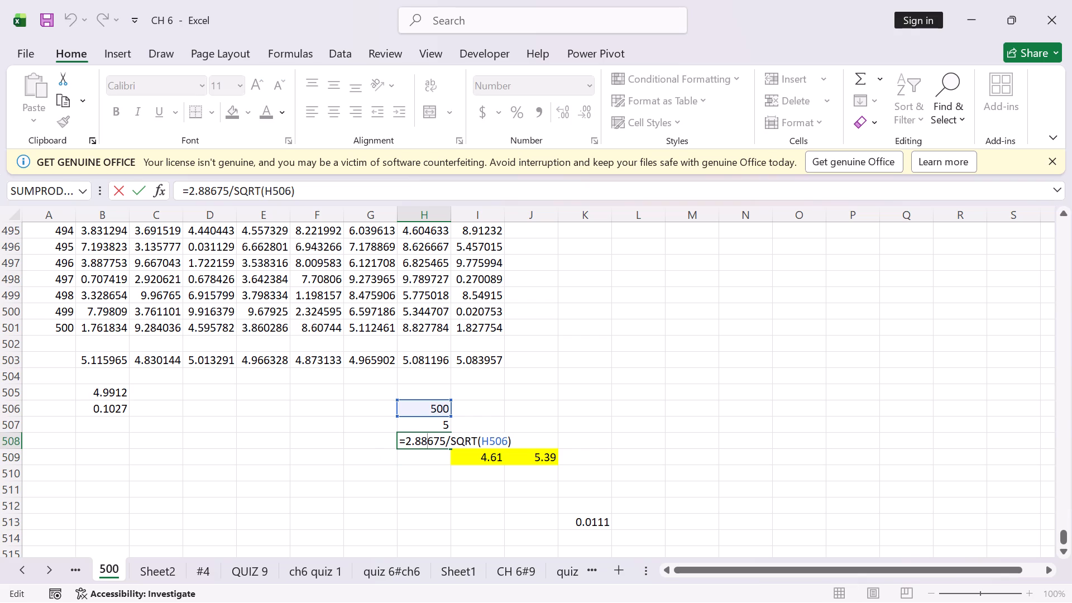
pyautogui.press('Return')
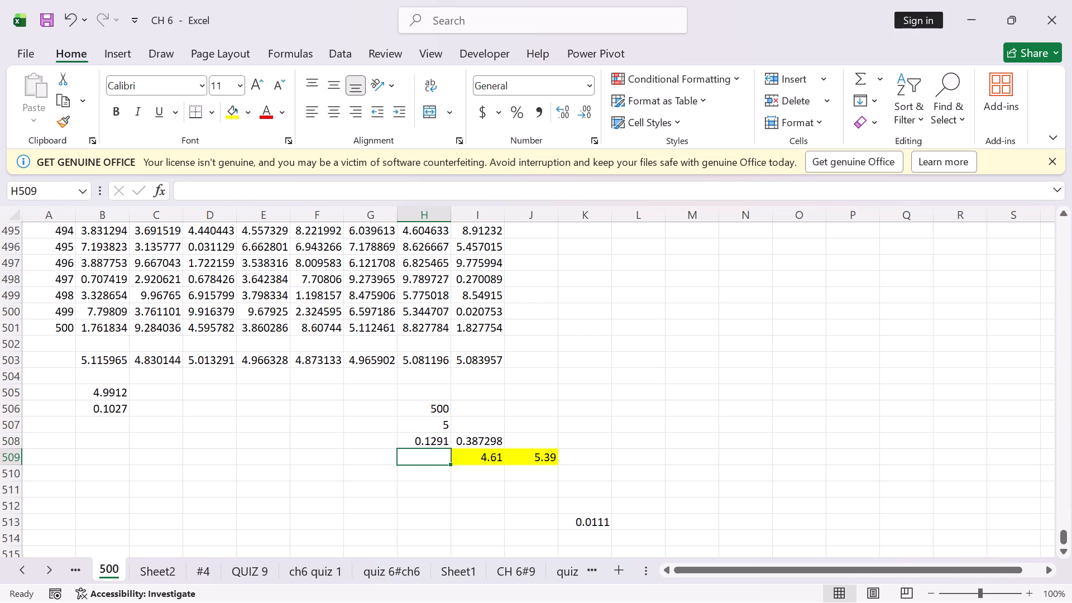
pyautogui.click(157, 572)
pyautogui.click(186, 435)
pyautogui.click(80, 372)
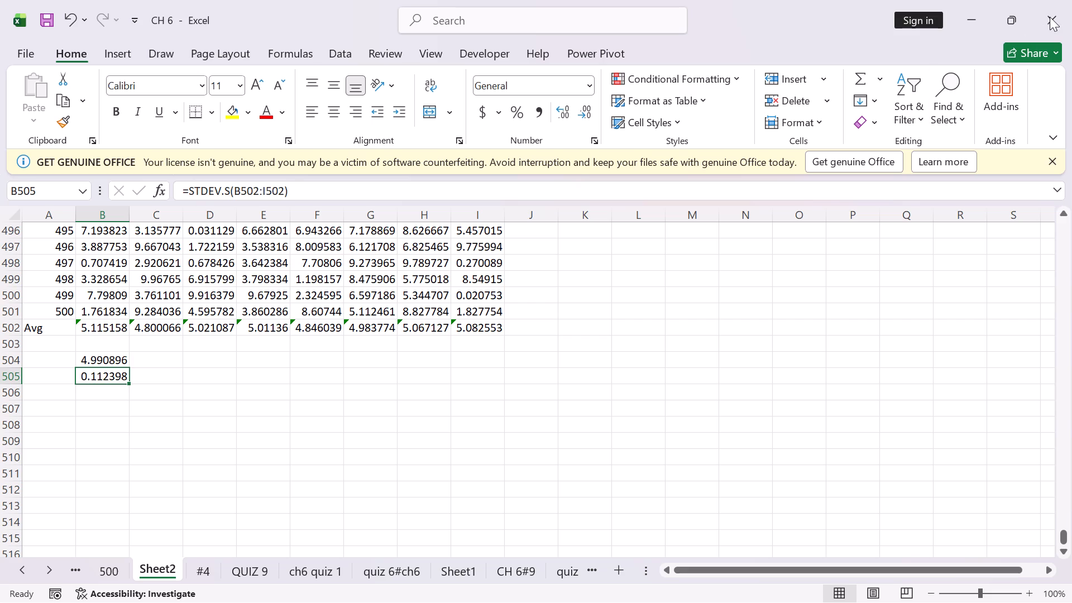
# Delete Sheet2 from the workbook.
pyautogui.rightClick(150, 569)
pyautogui.click(193, 348)
pyautogui.click(585, 339)
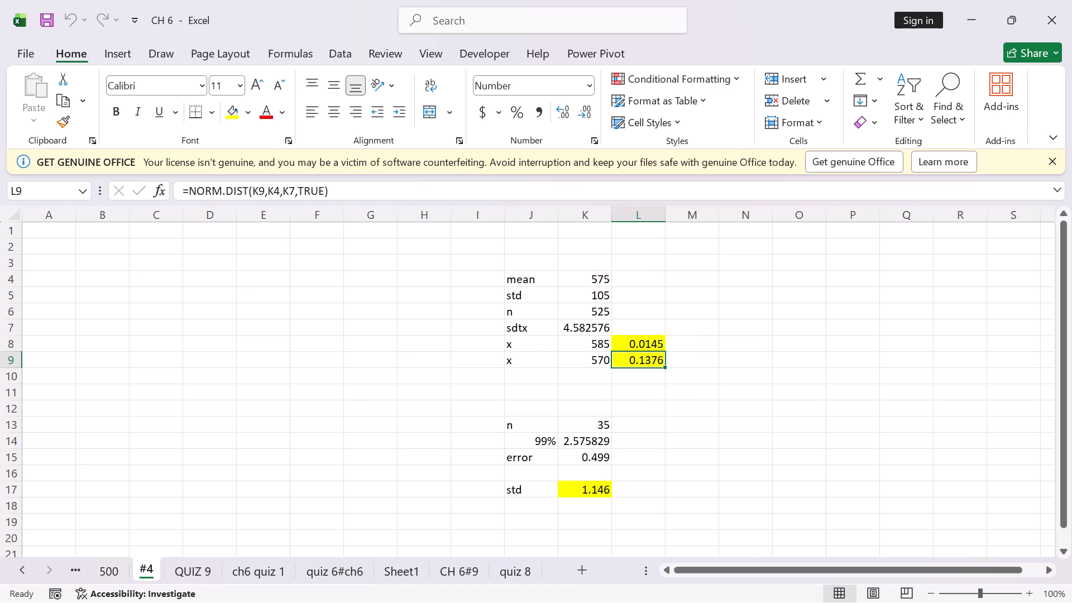
# On the 250 sheet, re-enter 251 as the last row in the B253 formula, giving =AVERAGE(B2:B251).
pyautogui.click(518, 572)
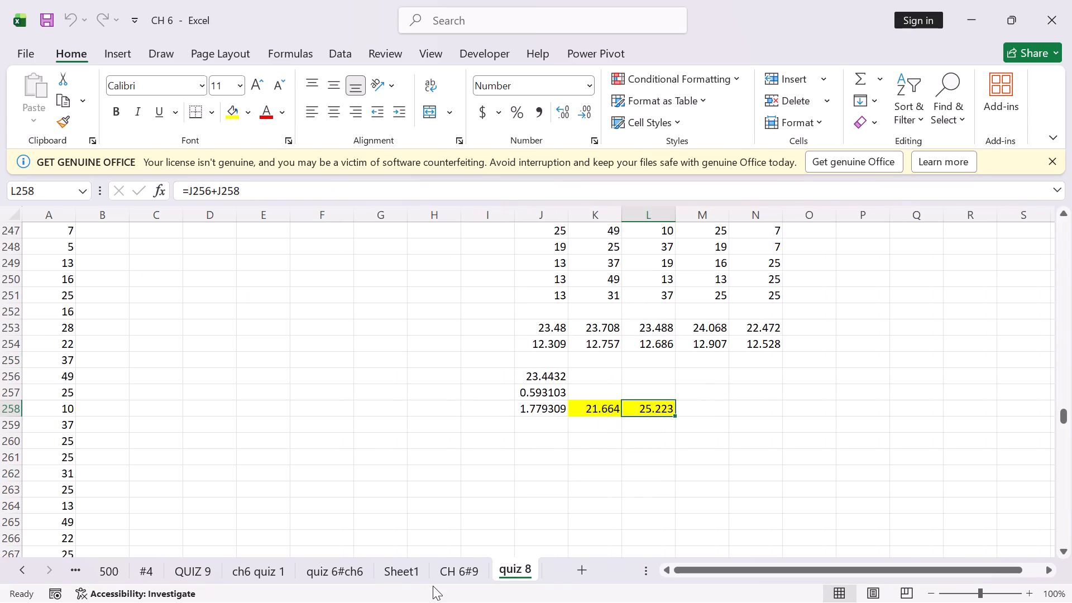
pyautogui.click(471, 568)
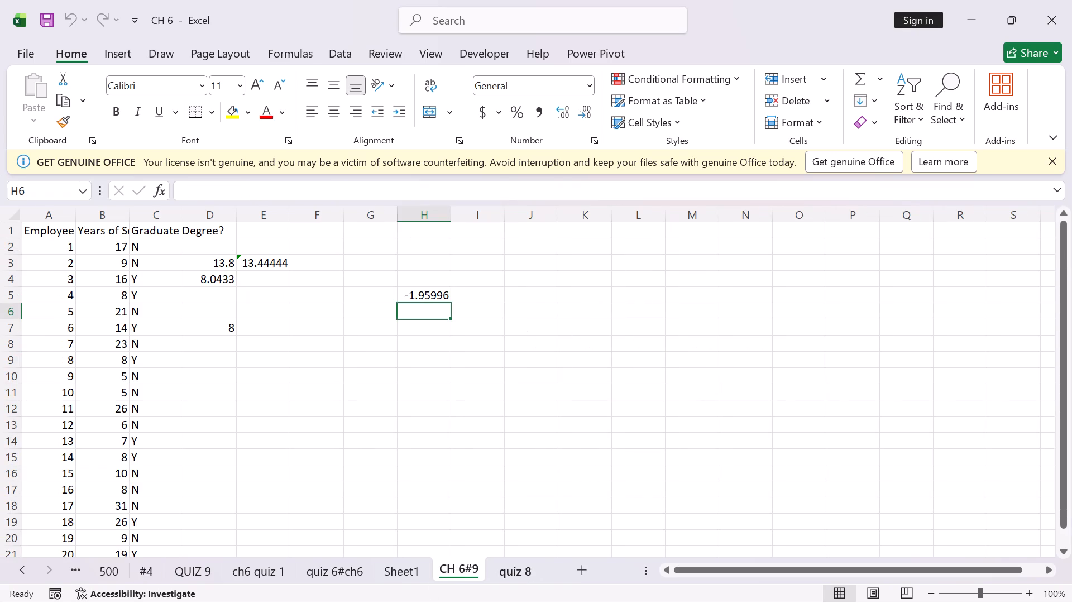
pyautogui.click(81, 575)
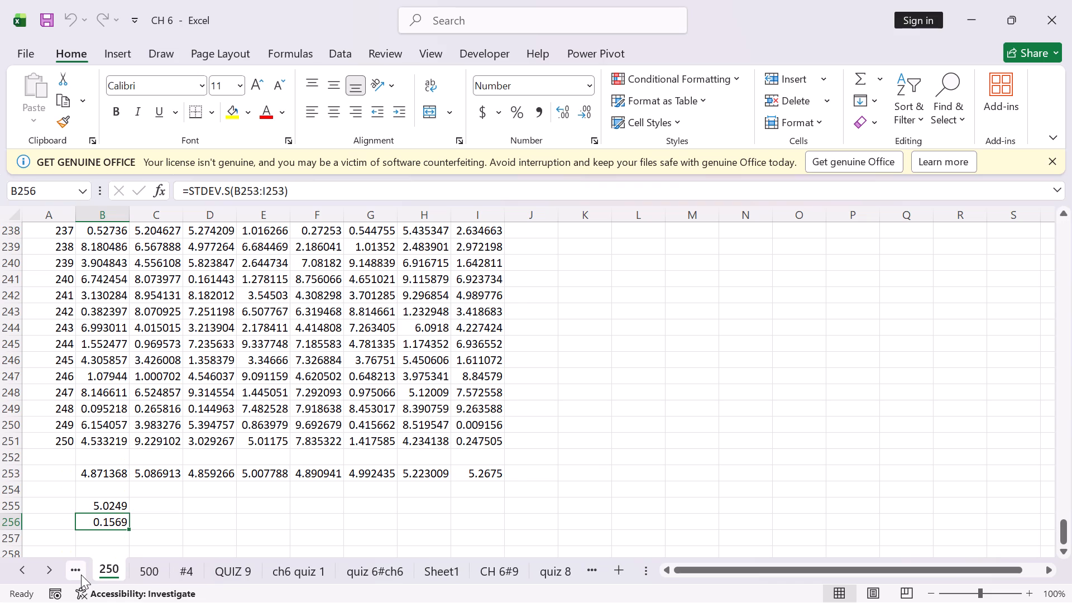
pyautogui.doubleClick(96, 471)
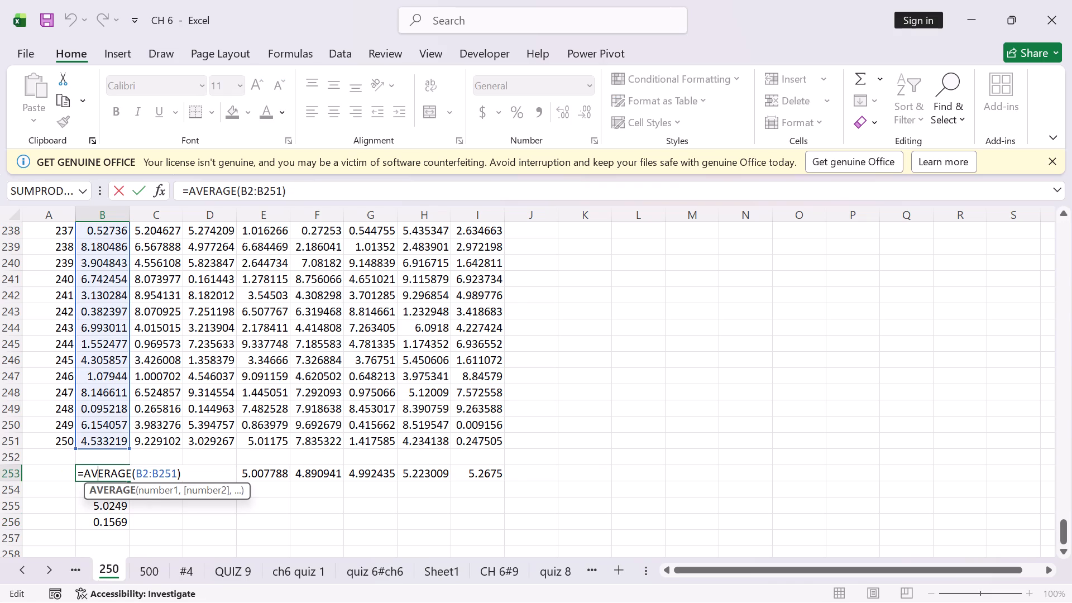
pyautogui.click(176, 470)
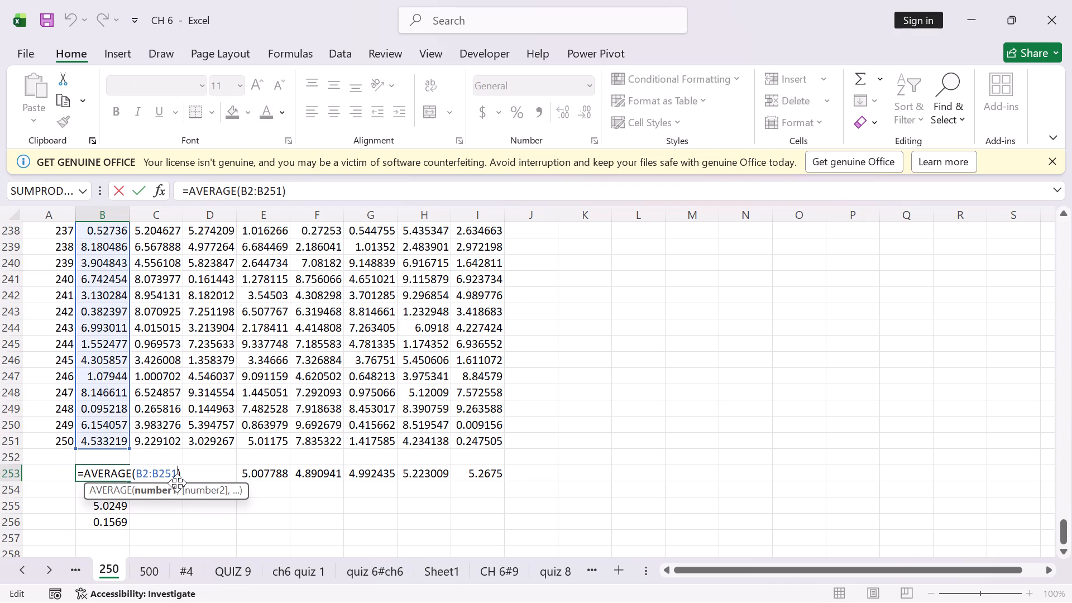
pyautogui.press('BackSpace')
pyautogui.press('BackSpace')
pyautogui.press('BackSpace')
pyautogui.write('251')
pyautogui.press('Return')
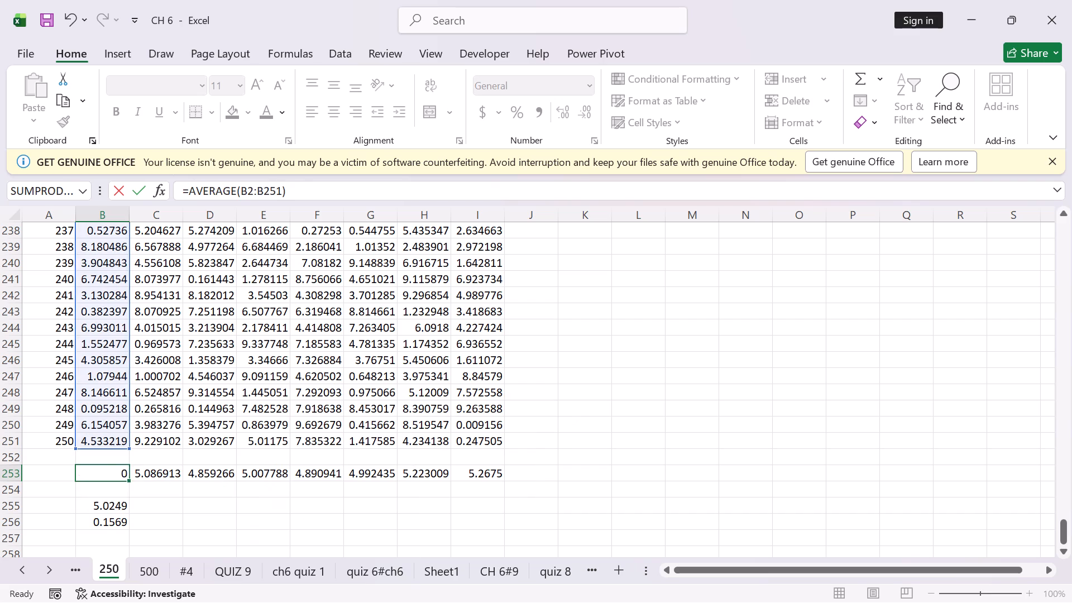
# Fill the average formula from B253 across row 253 through column I on the 250 sheet.
pyautogui.click(127, 473)
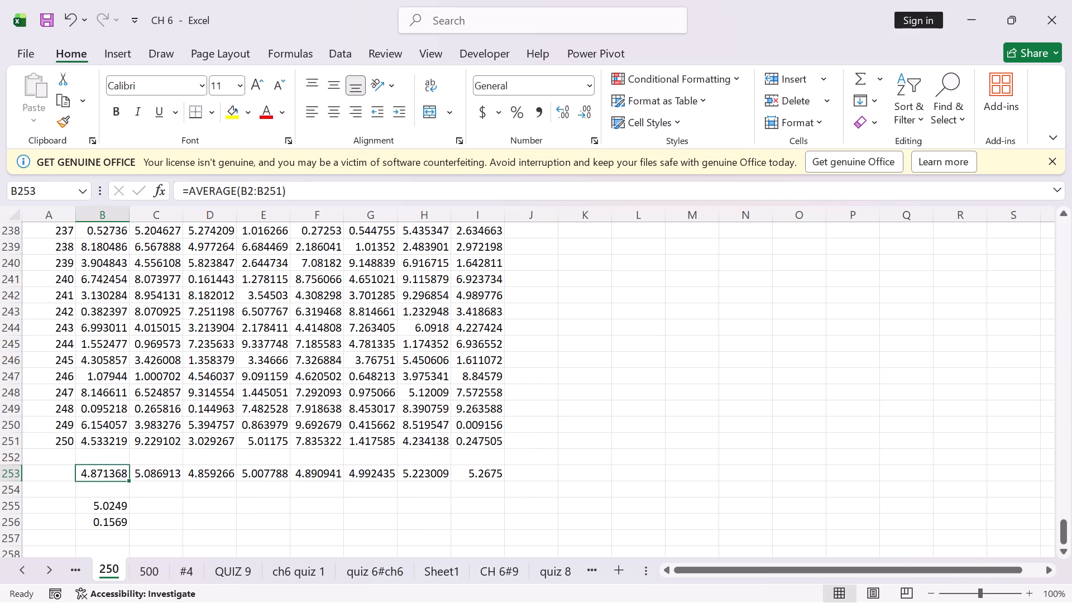
pyautogui.moveTo(130, 484); pyautogui.dragTo(471, 470)
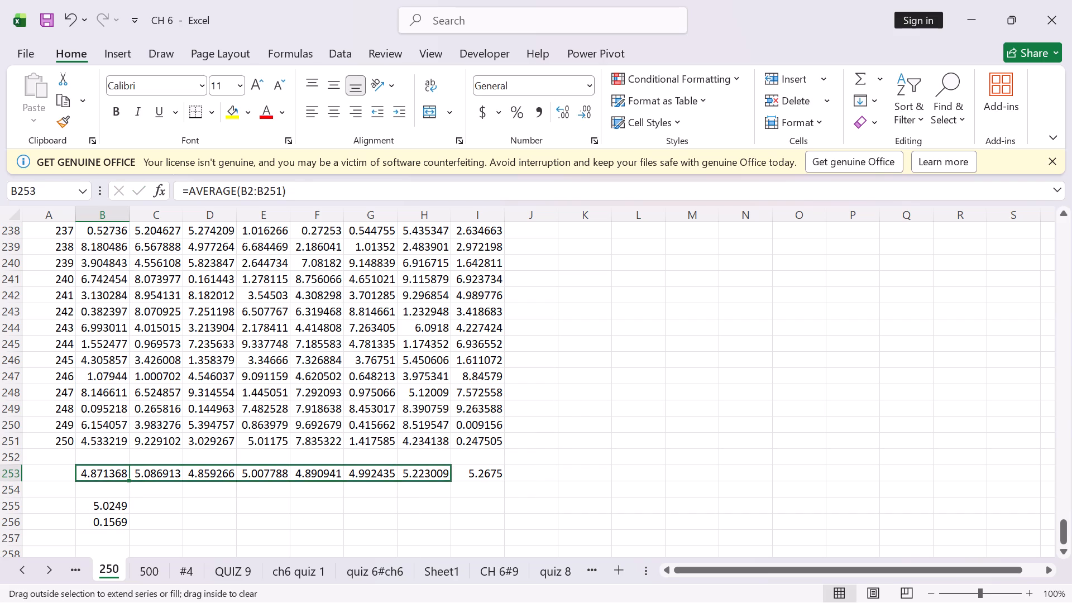
pyautogui.moveTo(471, 470); pyautogui.dragTo(484, 472)
pyautogui.click(390, 531)
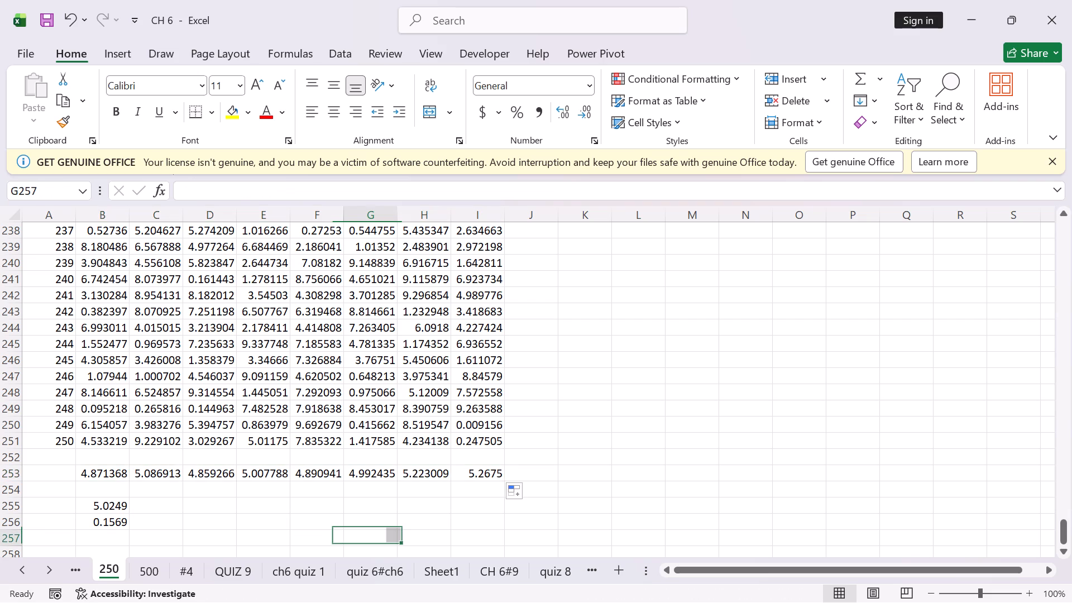
# Examine the AVERAGE formula in B255, the STDEV.S formula in B256 and the sample average in D253 on the 250 sheet.
pyautogui.doubleClick(119, 509)
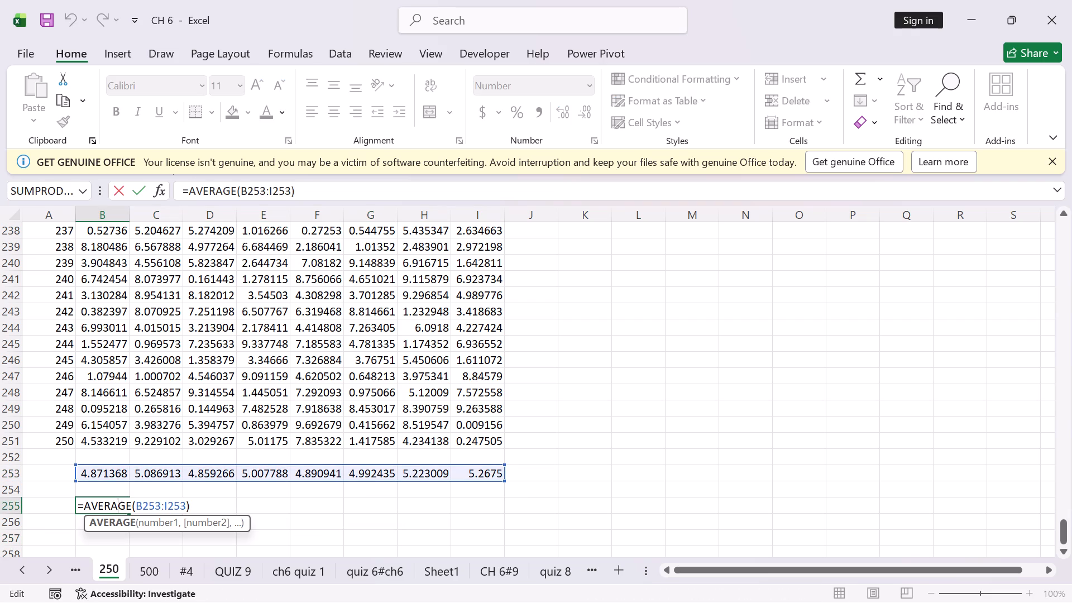
pyautogui.press('Return')
pyautogui.doubleClick(112, 517)
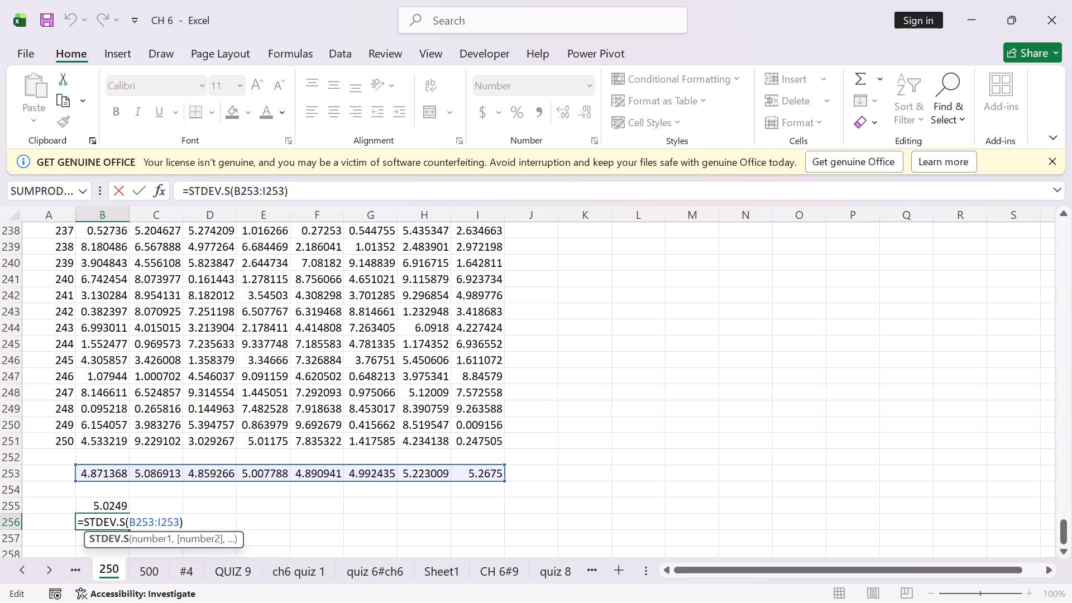
pyautogui.press('Return')
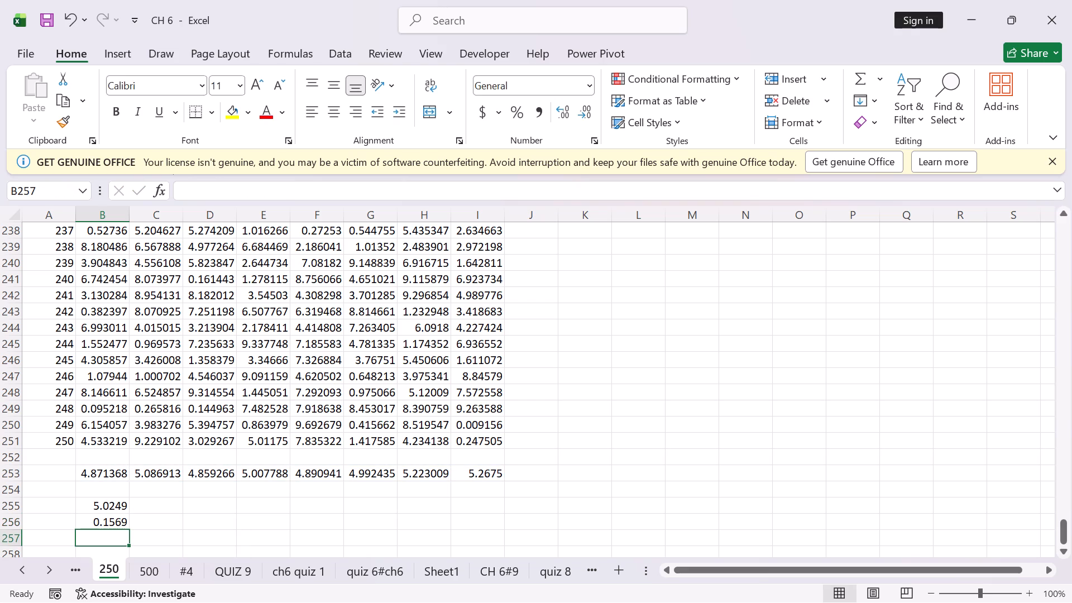
pyautogui.click(217, 477)
pyautogui.scroll(-4, 217, 477)
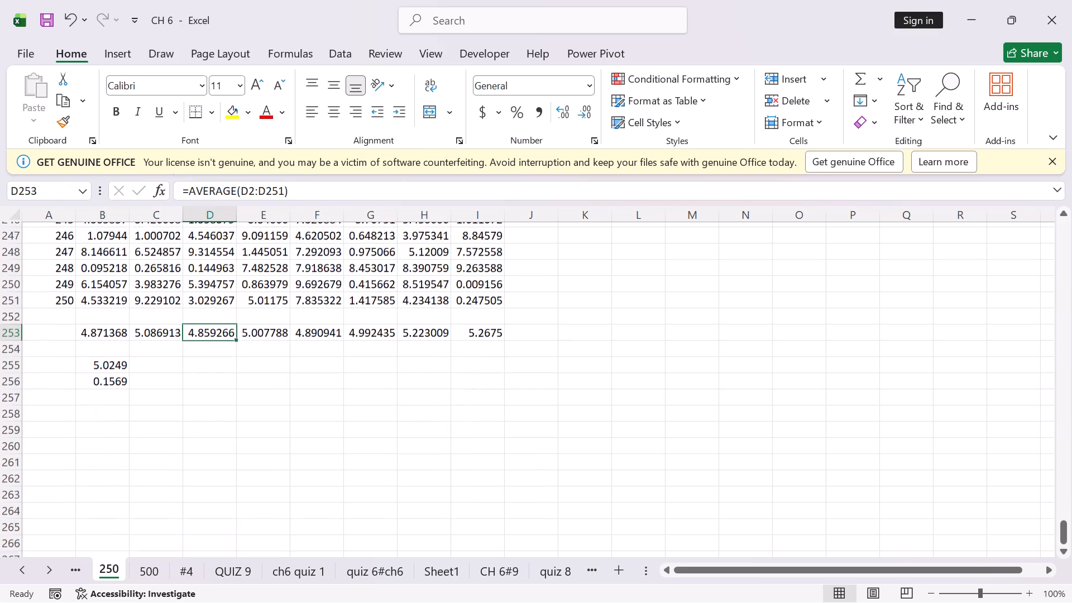
pyautogui.scroll(10, 217, 477)
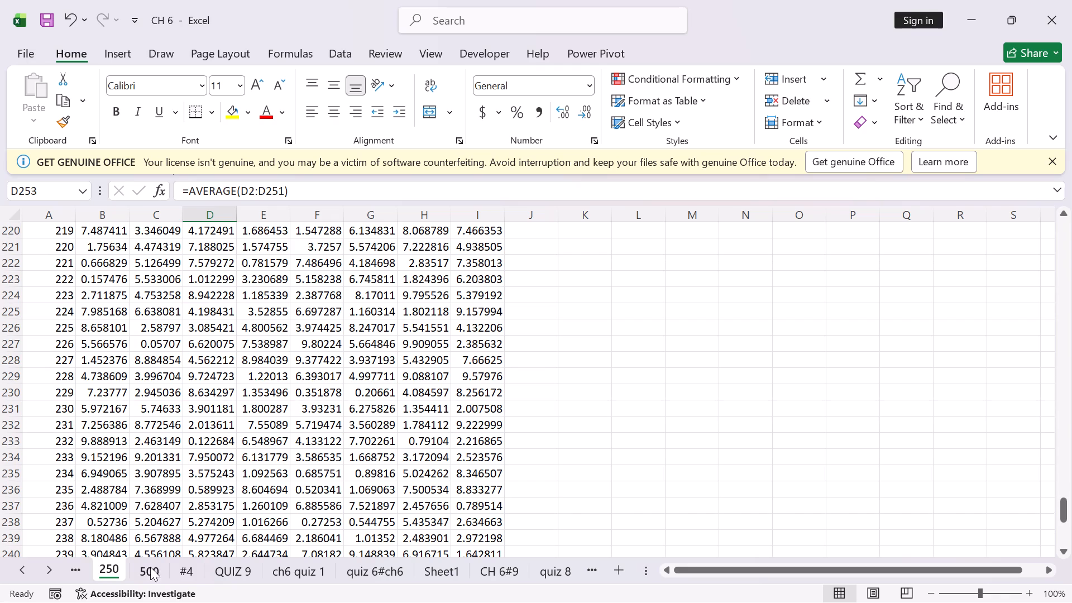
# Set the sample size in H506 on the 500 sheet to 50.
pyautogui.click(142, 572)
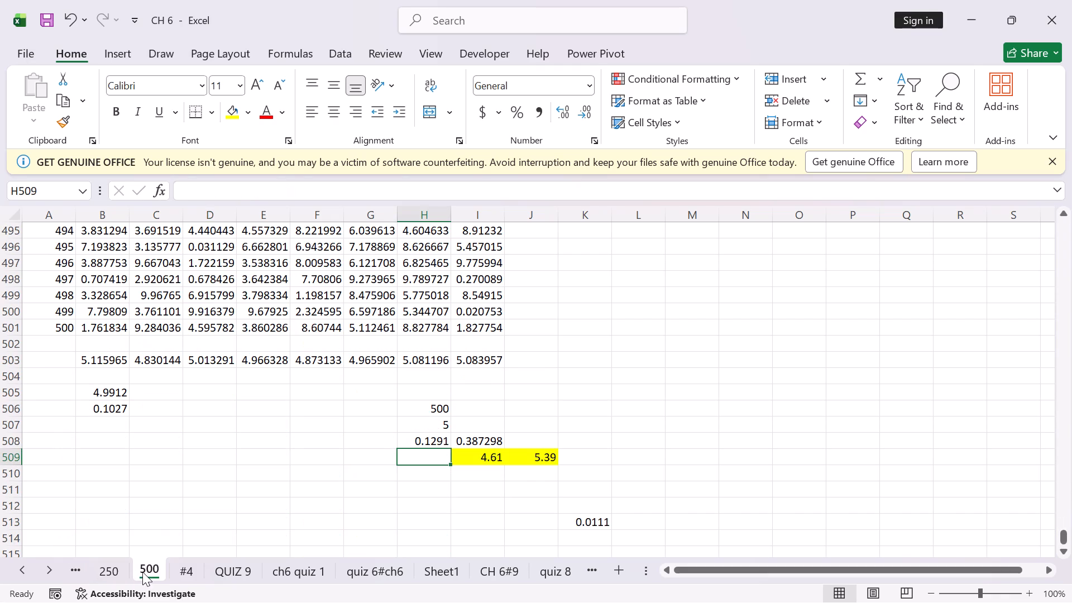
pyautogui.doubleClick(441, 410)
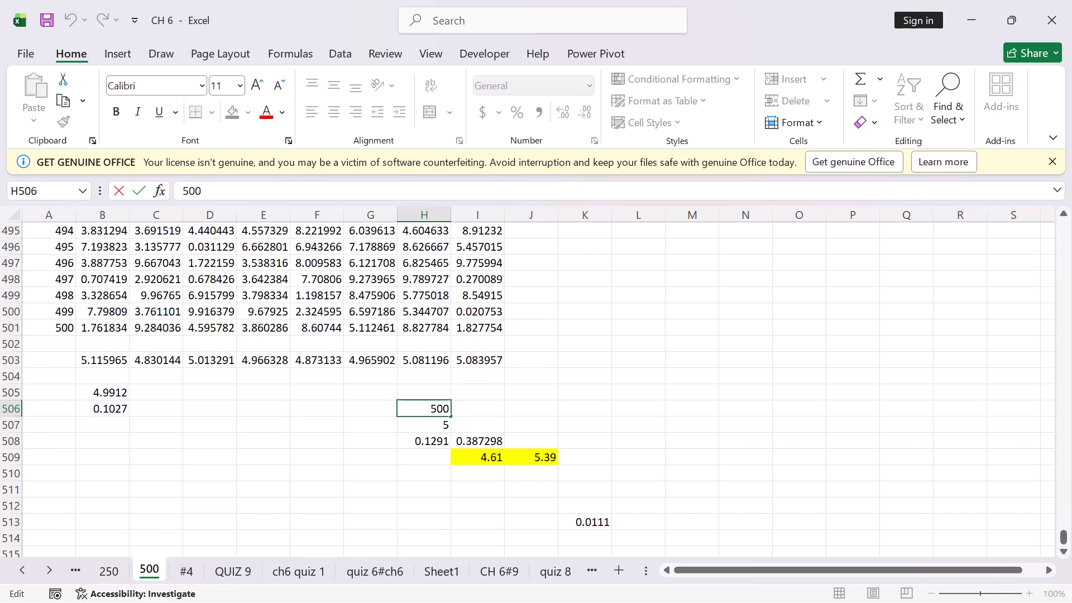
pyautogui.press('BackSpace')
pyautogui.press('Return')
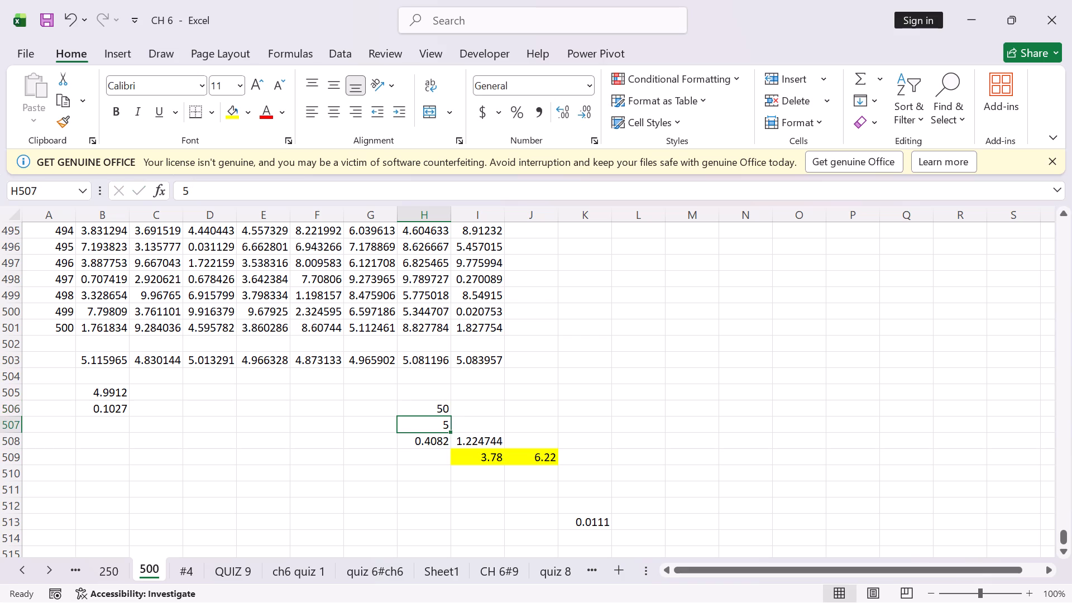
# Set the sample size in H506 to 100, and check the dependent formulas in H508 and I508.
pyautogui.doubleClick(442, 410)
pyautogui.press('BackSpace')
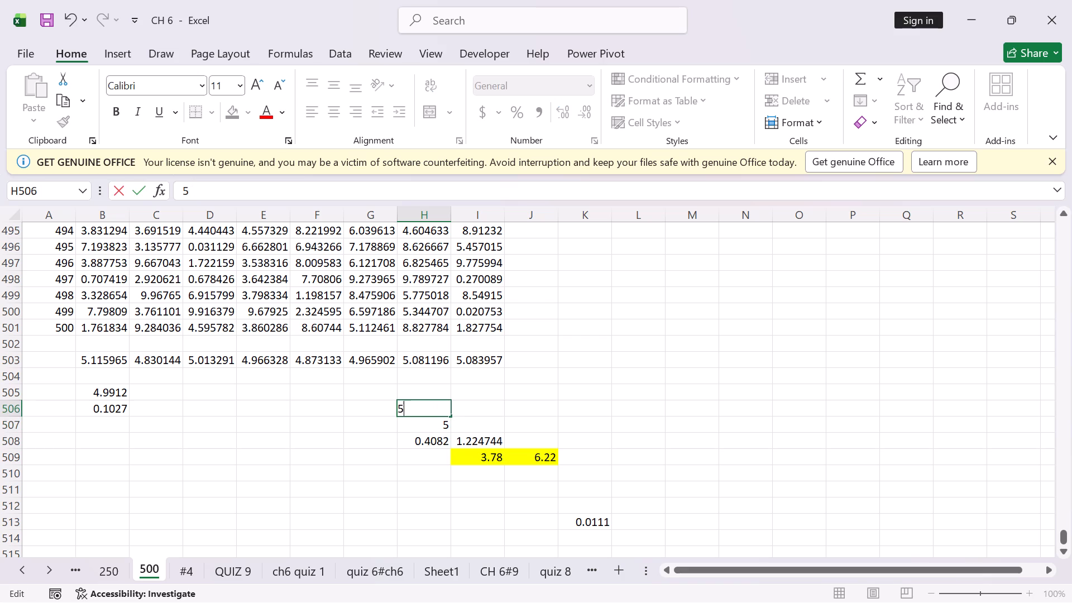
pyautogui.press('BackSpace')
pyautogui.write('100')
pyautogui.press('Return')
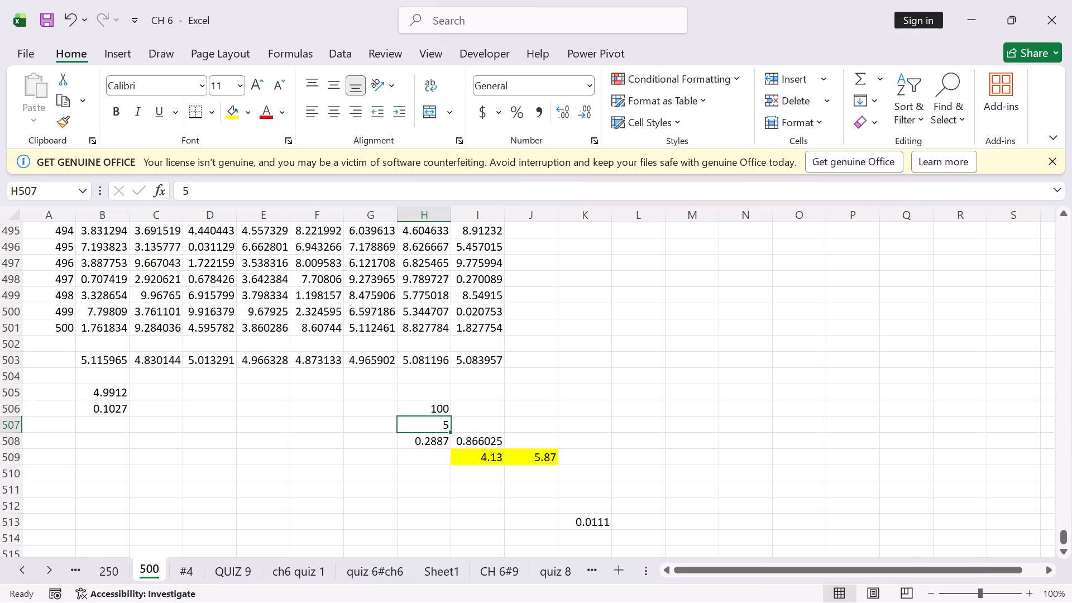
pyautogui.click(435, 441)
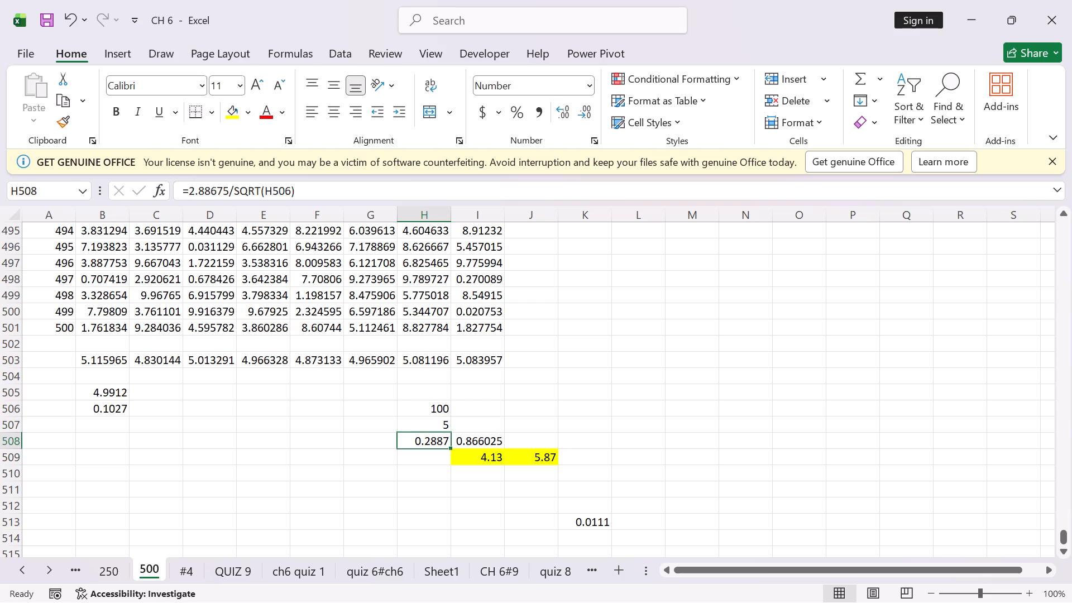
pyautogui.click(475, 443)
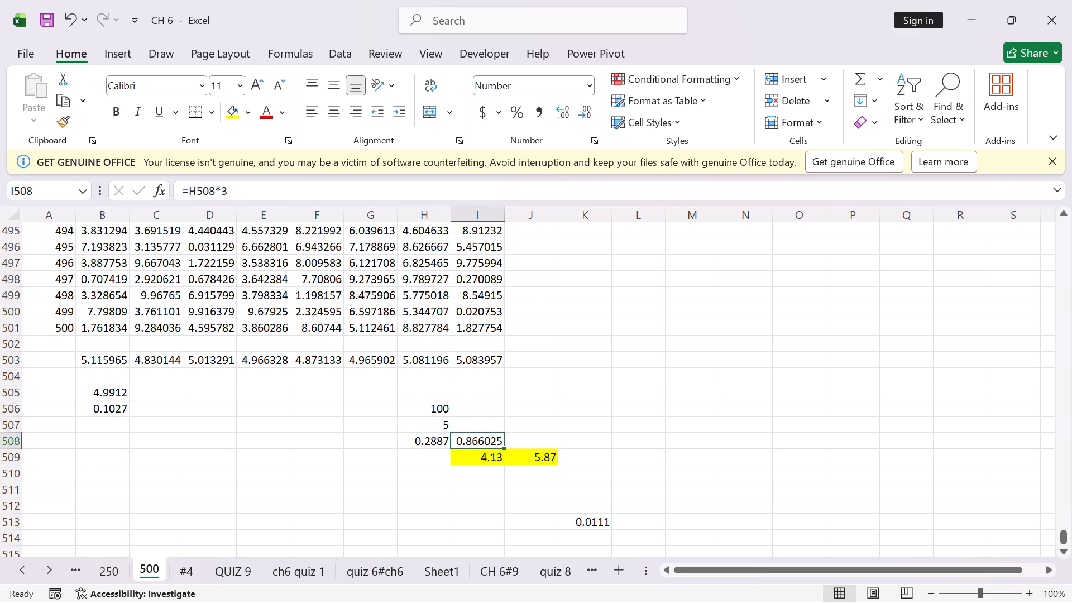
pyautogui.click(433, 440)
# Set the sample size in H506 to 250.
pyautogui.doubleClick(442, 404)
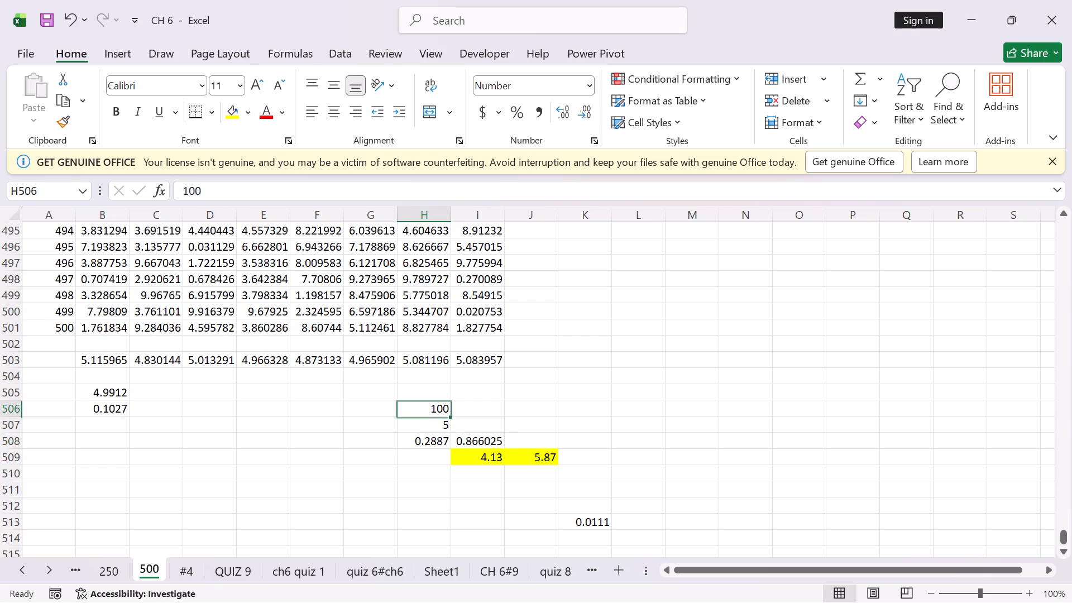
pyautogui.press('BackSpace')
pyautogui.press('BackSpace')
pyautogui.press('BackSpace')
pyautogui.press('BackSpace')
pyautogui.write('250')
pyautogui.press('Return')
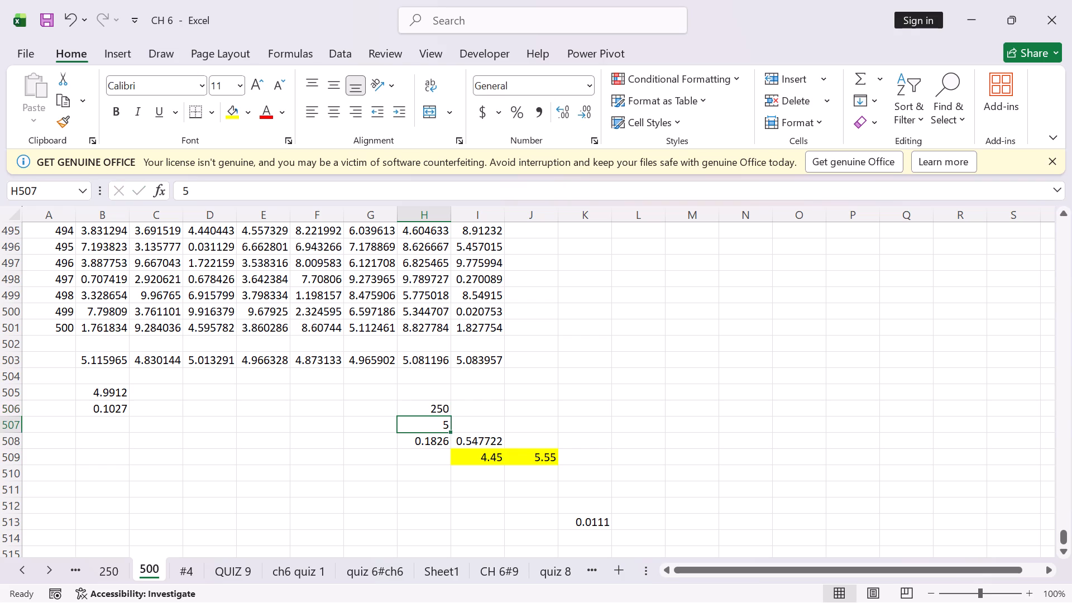
# Set the sample size in H506 to 500.
pyautogui.doubleClick(433, 410)
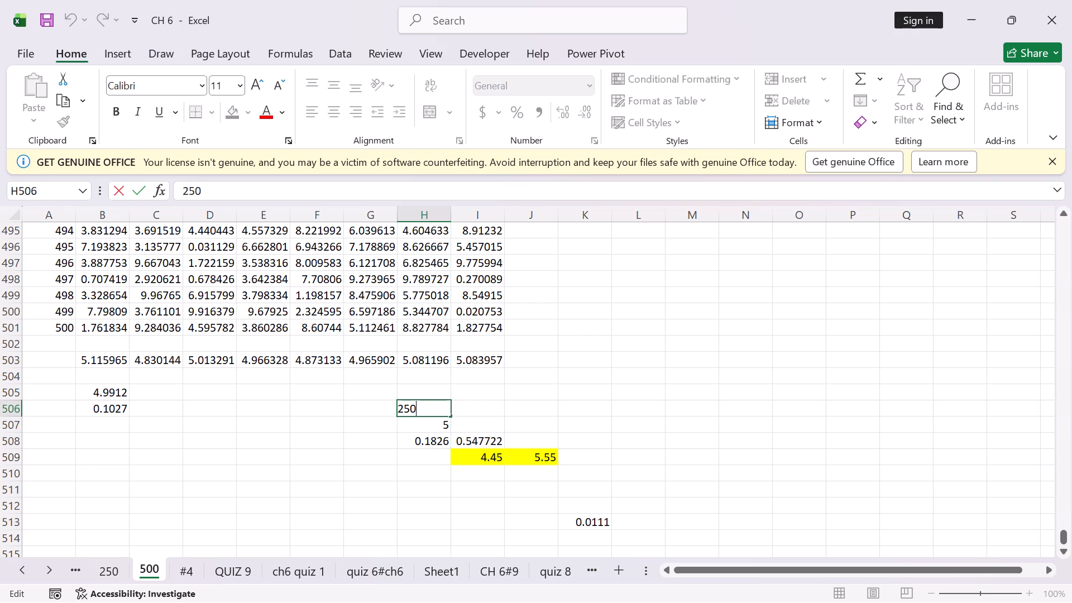
pyautogui.press('BackSpace')
pyautogui.press('BackSpace')
pyautogui.press('BackSpace')
pyautogui.write('500')
pyautogui.press('Return')
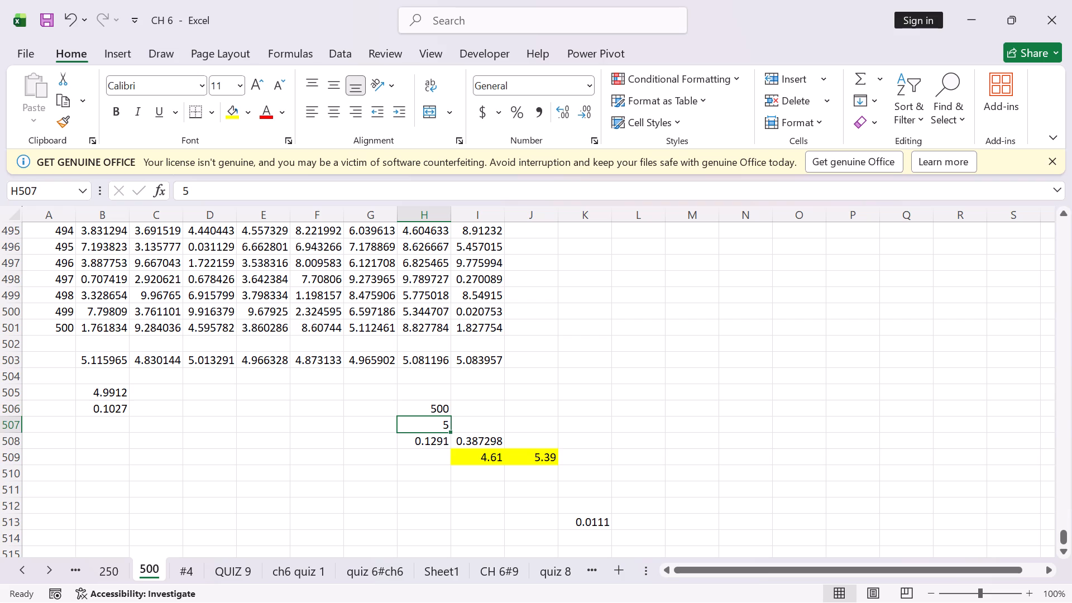
# On the n=100 sheet, re-enter the end of the range in B103 so the formula reads =AVERAGE(B2:B101).
pyautogui.click(79, 571)
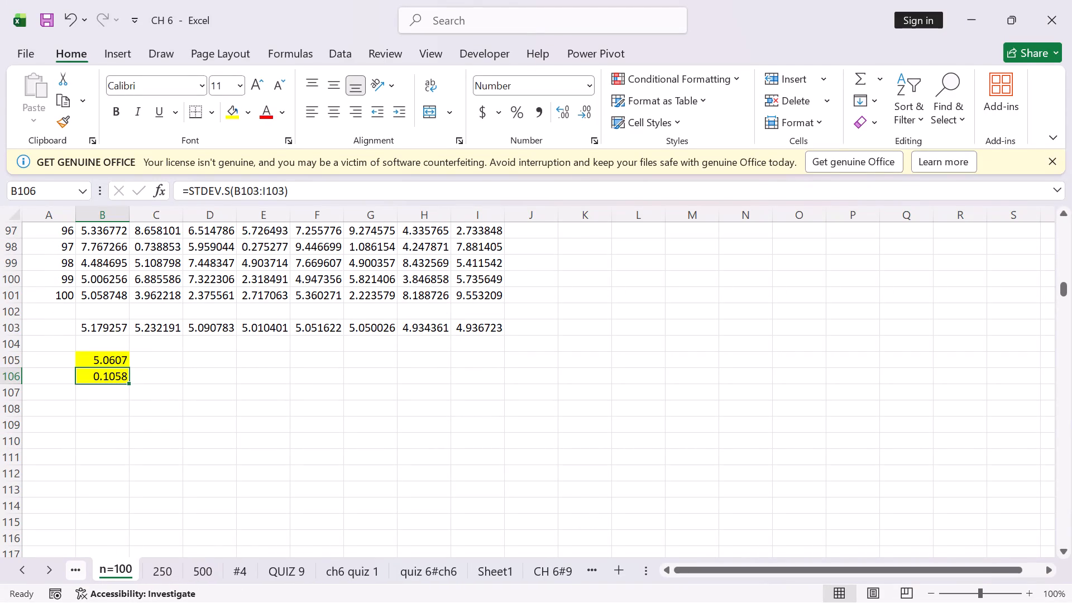
pyautogui.tripleClick(94, 329)
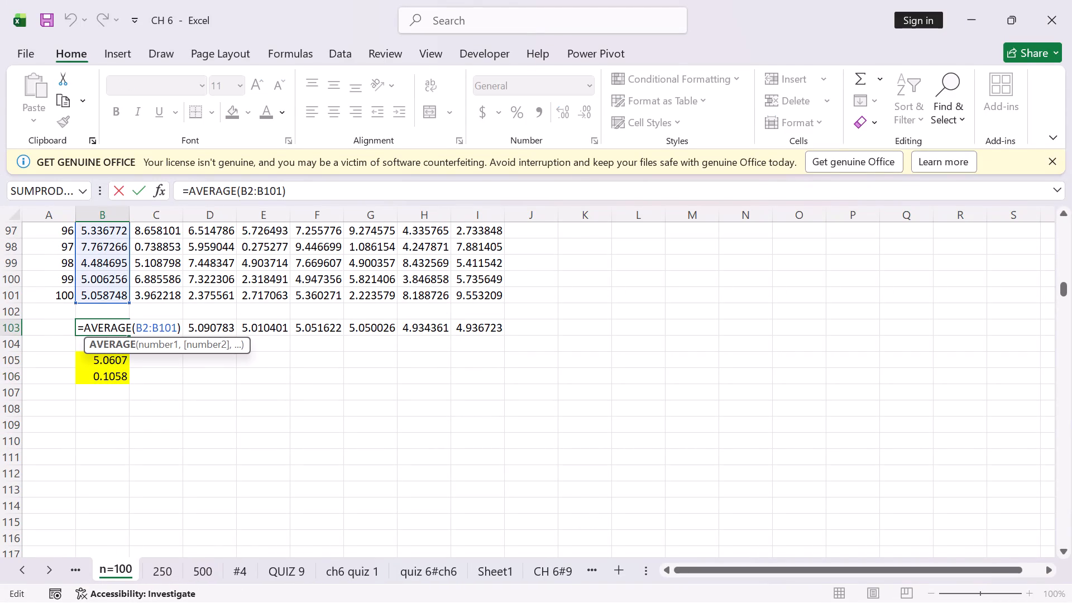
pyautogui.click(176, 326)
pyautogui.press('BackSpace')
pyautogui.press('BackSpace')
pyautogui.press('BackSpace')
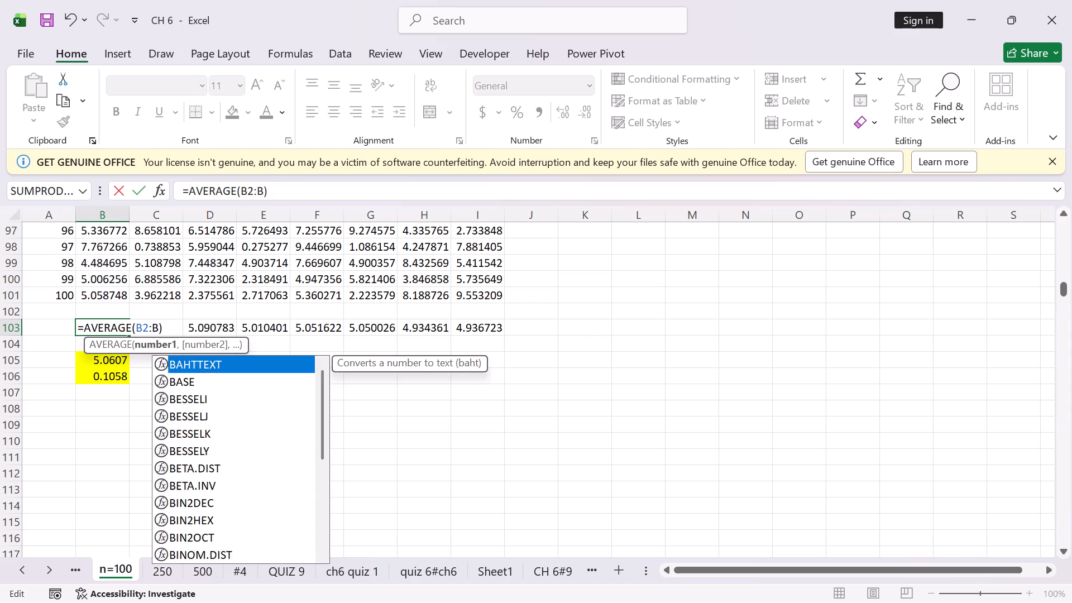
pyautogui.press('1')
pyautogui.write('01')
pyautogui.press('Return')
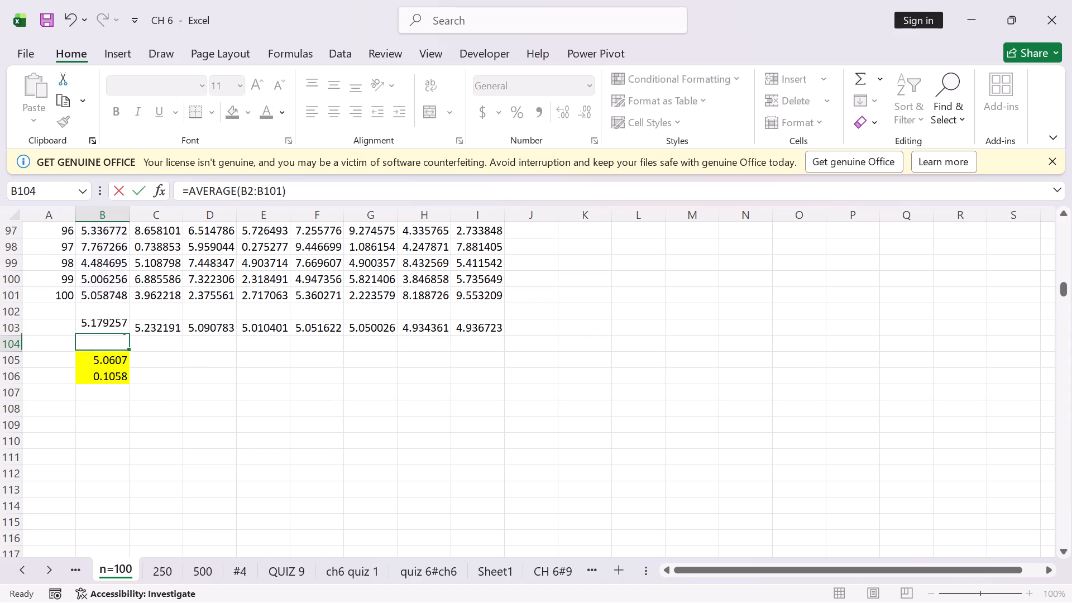
# Fill the B103 average formula across the row through I103.
pyautogui.click(111, 323)
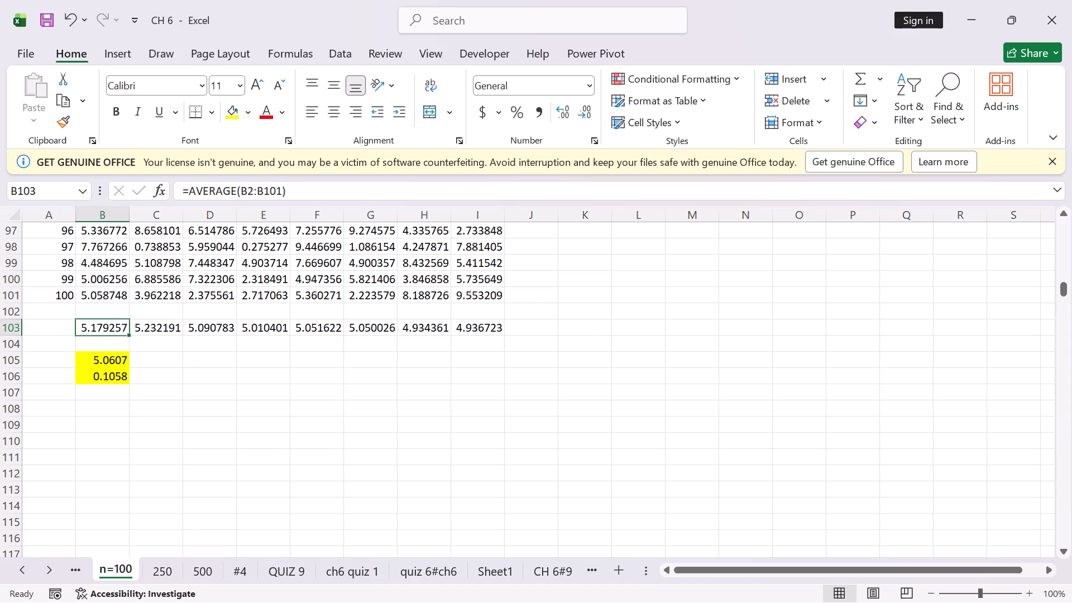
pyautogui.moveTo(129, 332); pyautogui.dragTo(486, 336)
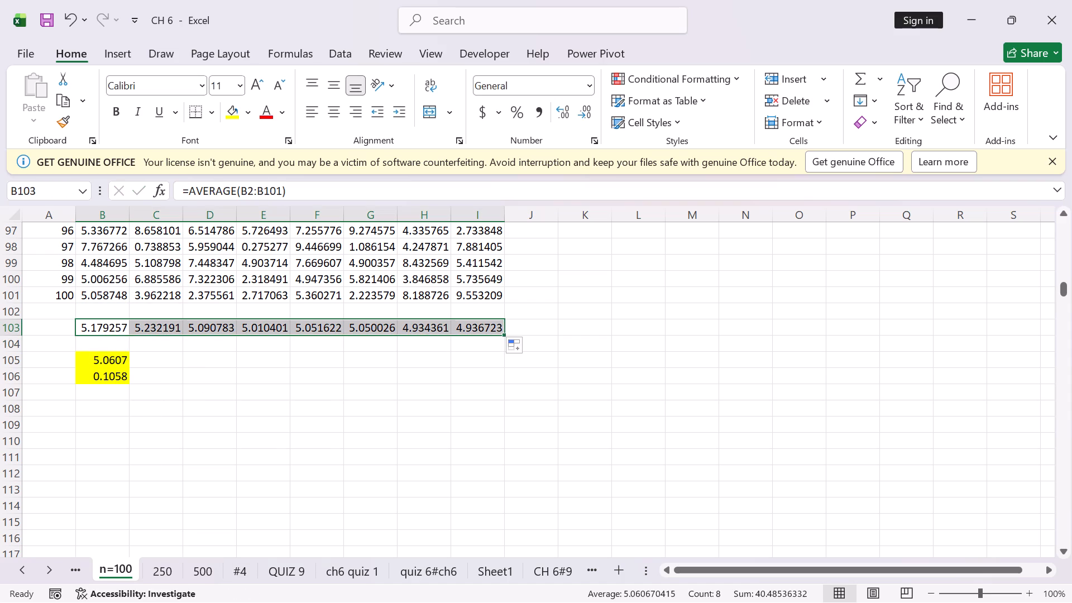
pyautogui.click(385, 399)
# Examine the mean formula in B105 and the standard deviation formula in B106 and the range they reference.
pyautogui.doubleClick(107, 360)
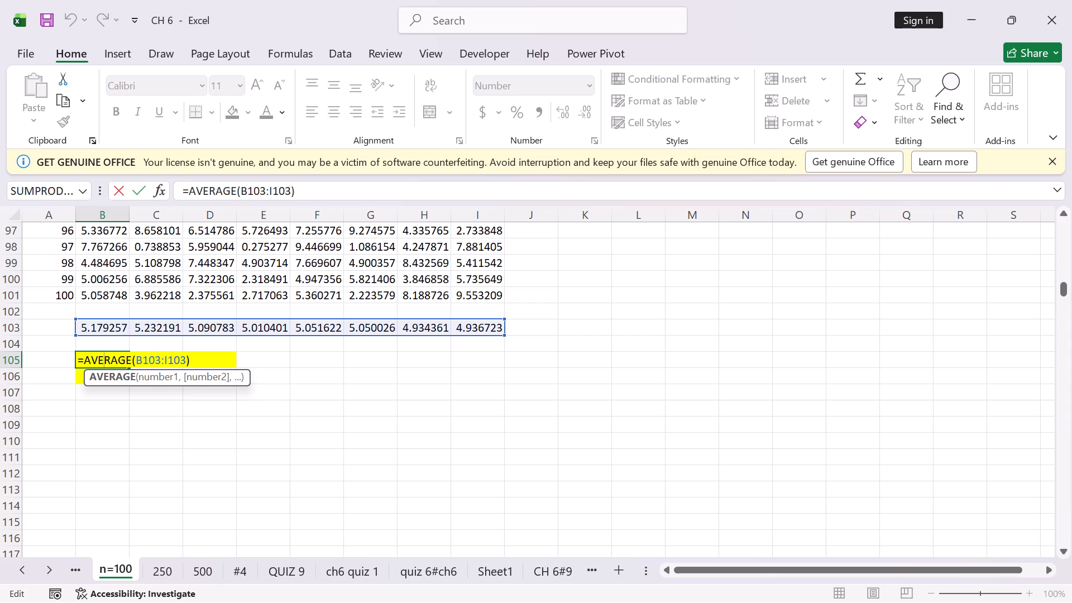
pyautogui.click(136, 188)
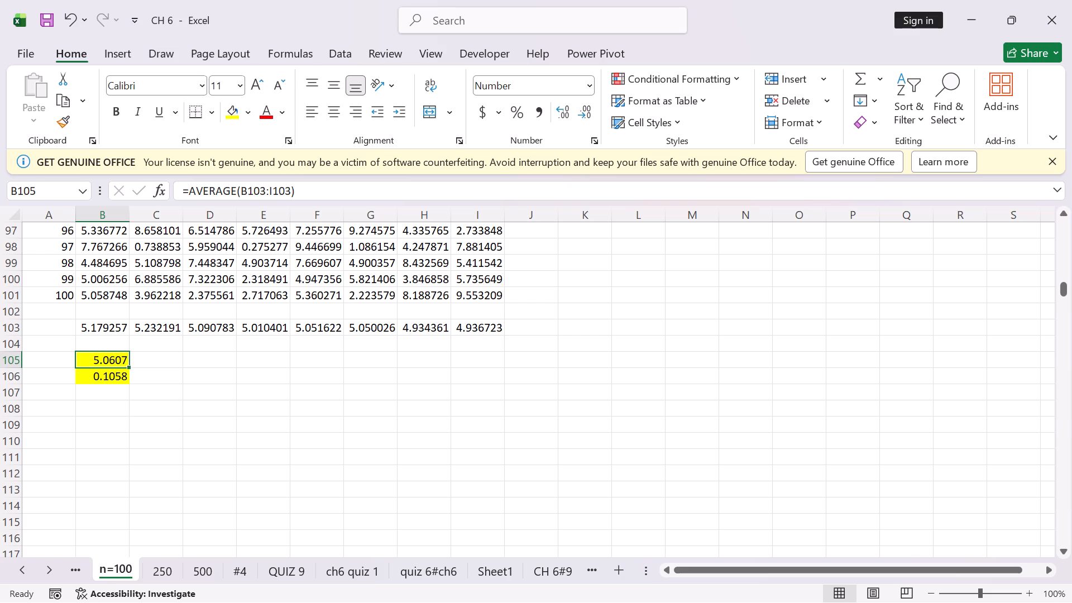
pyautogui.doubleClick(118, 376)
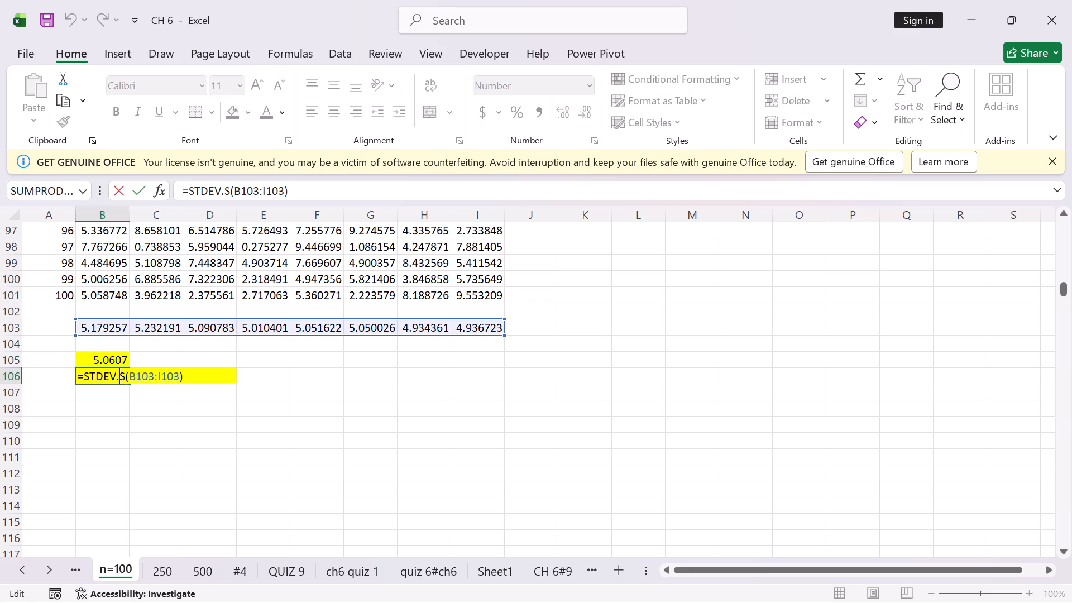
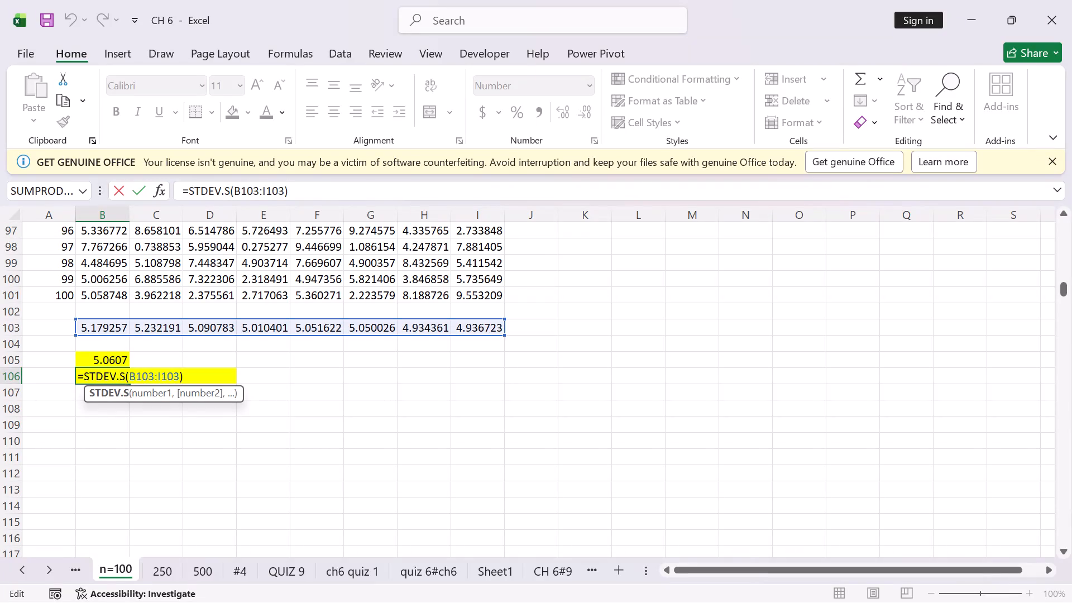
# Finish reviewing the STDEV.S formula in B106 on the n=100 sheet.
pyautogui.click(143, 189)
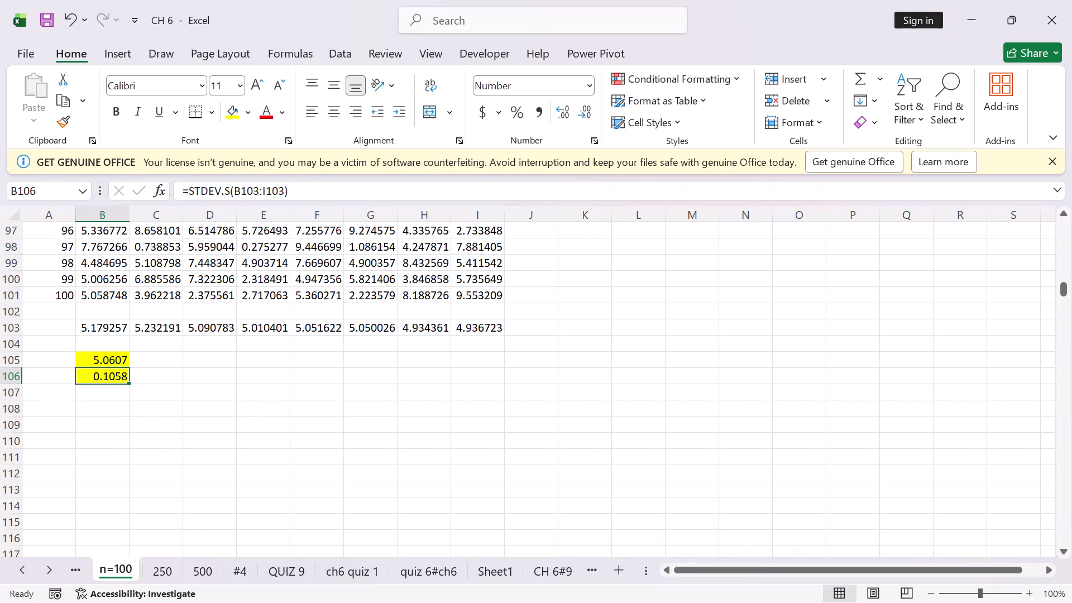
# On the 50 sheet, examine the sample average formulas in B53 and C53 and the ranges they reference.
pyautogui.click(79, 568)
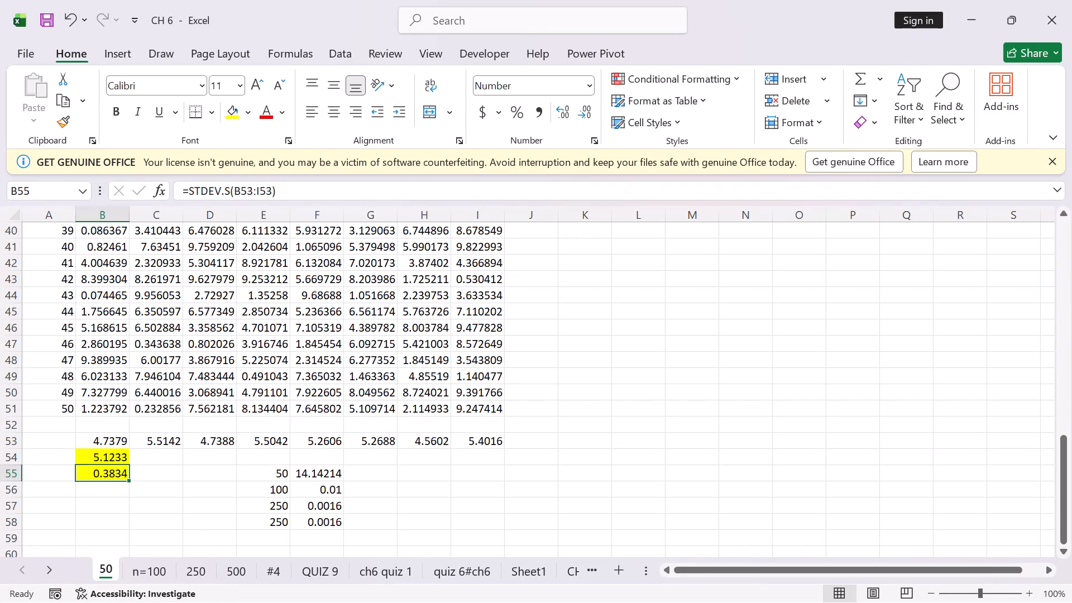
pyautogui.doubleClick(111, 443)
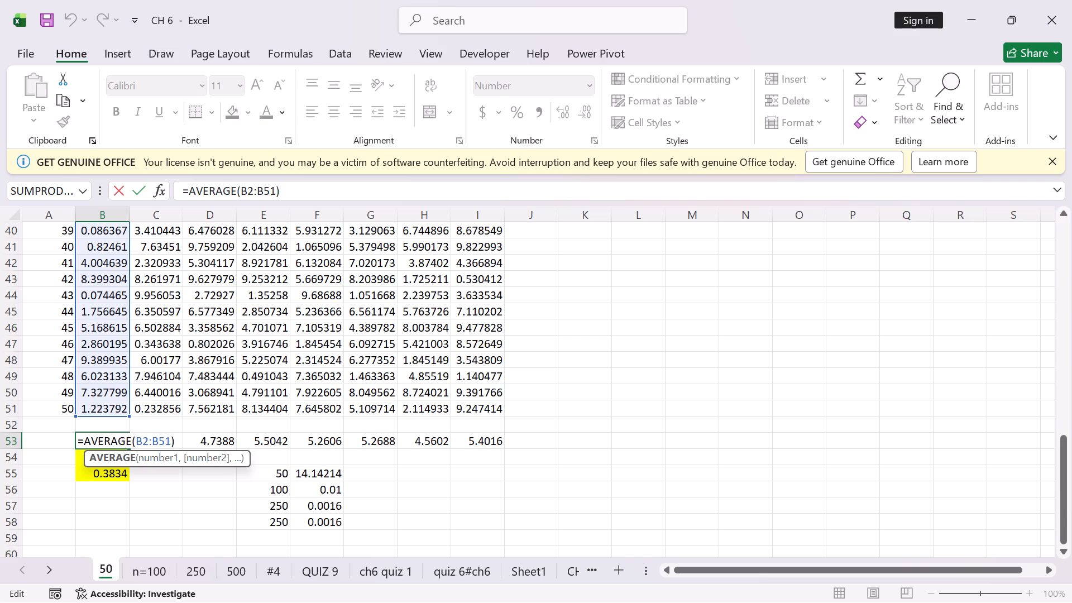
pyautogui.click(142, 196)
pyautogui.doubleClick(159, 439)
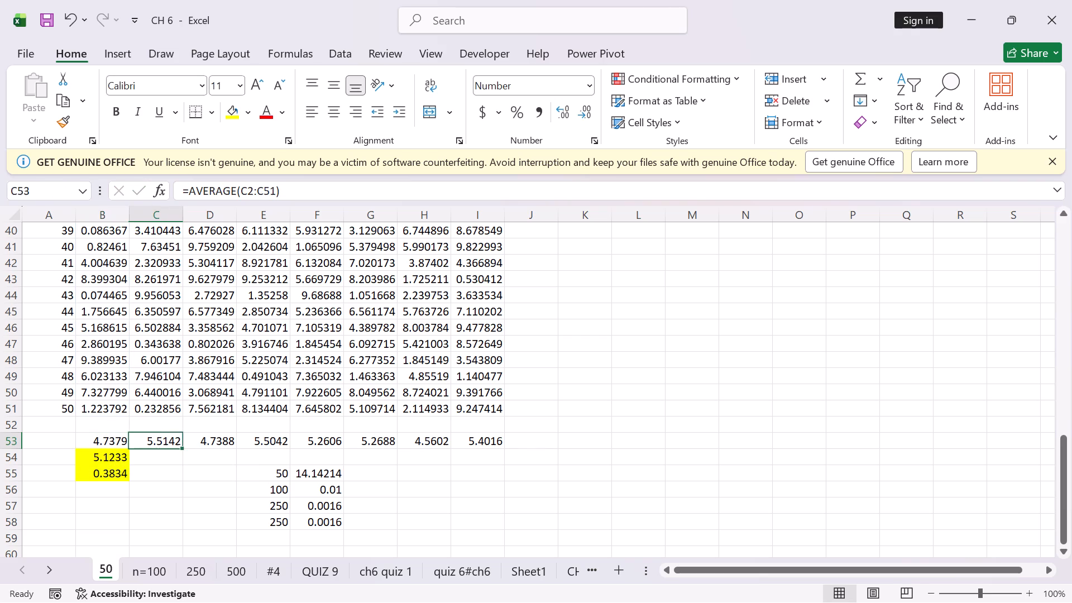
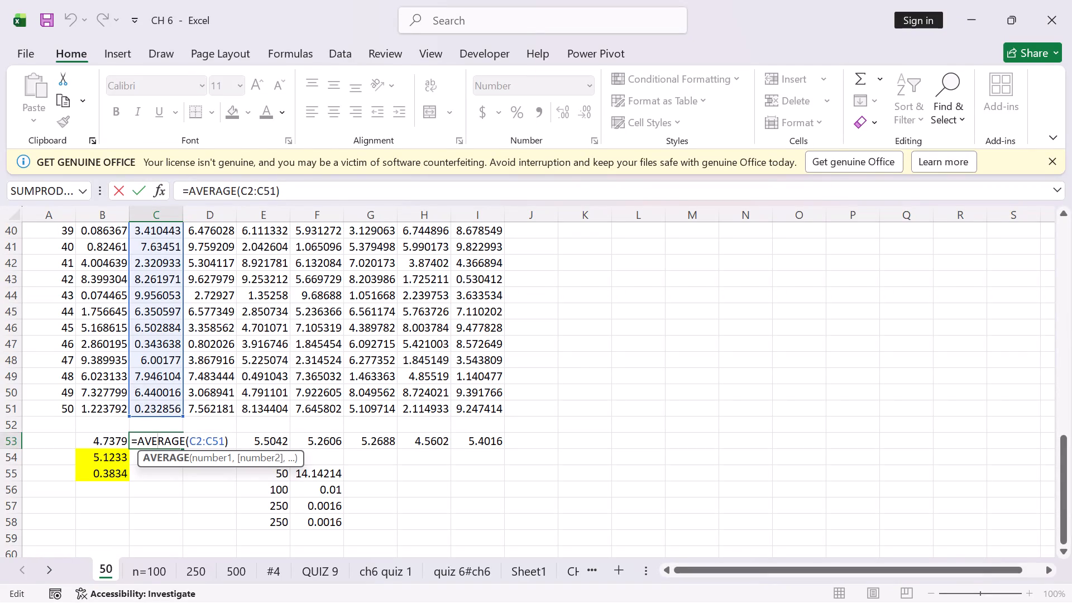
# Finish reviewing the AVERAGE formula in C53 on the 50 sheet, leaving it unedited.
pyautogui.press('Return')
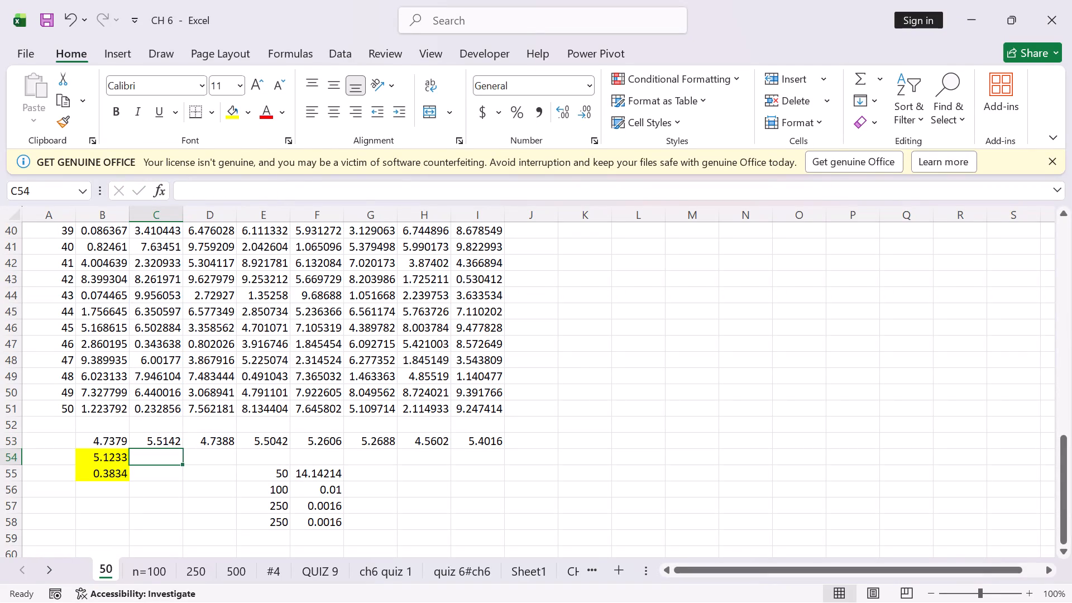